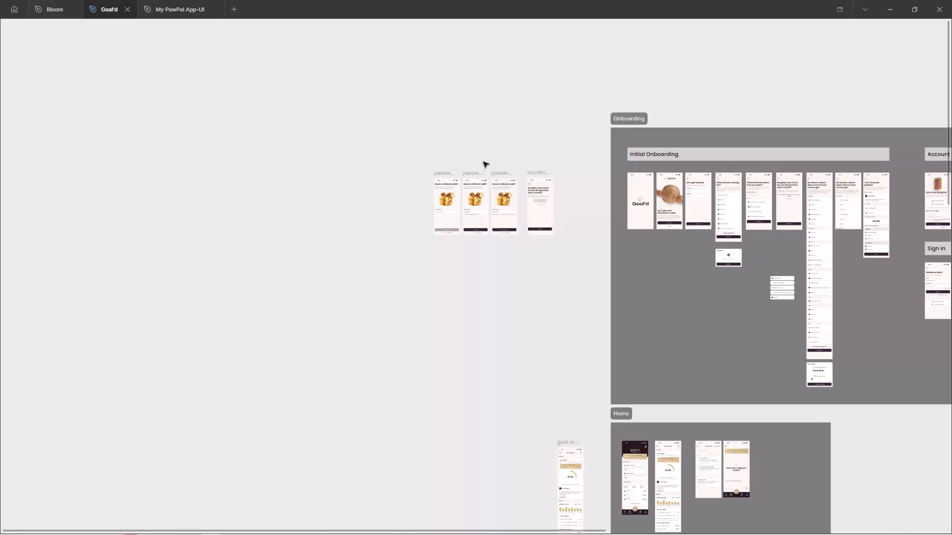
Replace the "monthly income / initial profile build" screen in Initial Onboarding with the updated copy beside the Onboarding section.
{"action": "scroll", "coordinate": [766, 184], "scroll_direction": "up", "scroll_amount": 5, "text": "ctrl"}
{"action": "left_click", "coordinate": [247, 164]}
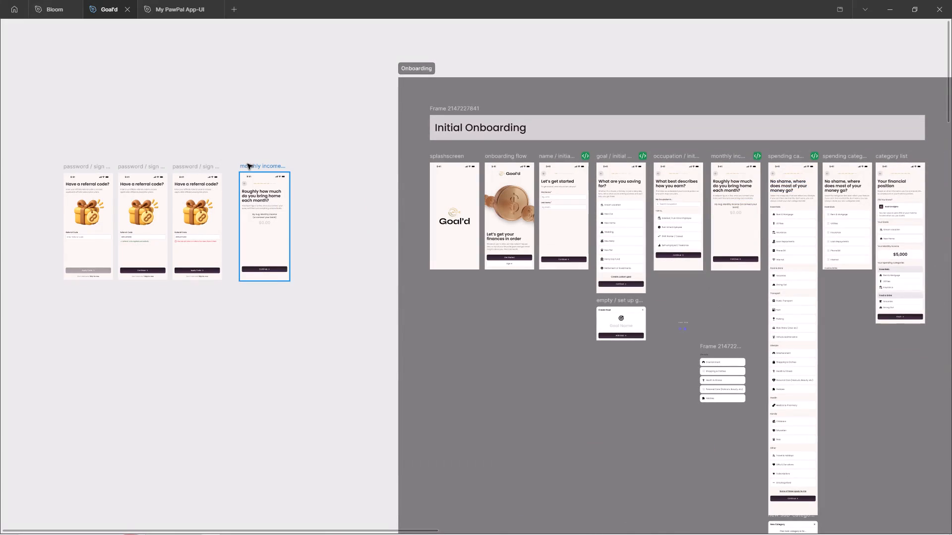
{"action": "key", "text": "ctrl+c"}
{"action": "left_click", "coordinate": [732, 154]}
{"action": "scroll", "coordinate": [833, 191], "scroll_direction": "up", "scroll_amount": 5, "text": "ctrl"}
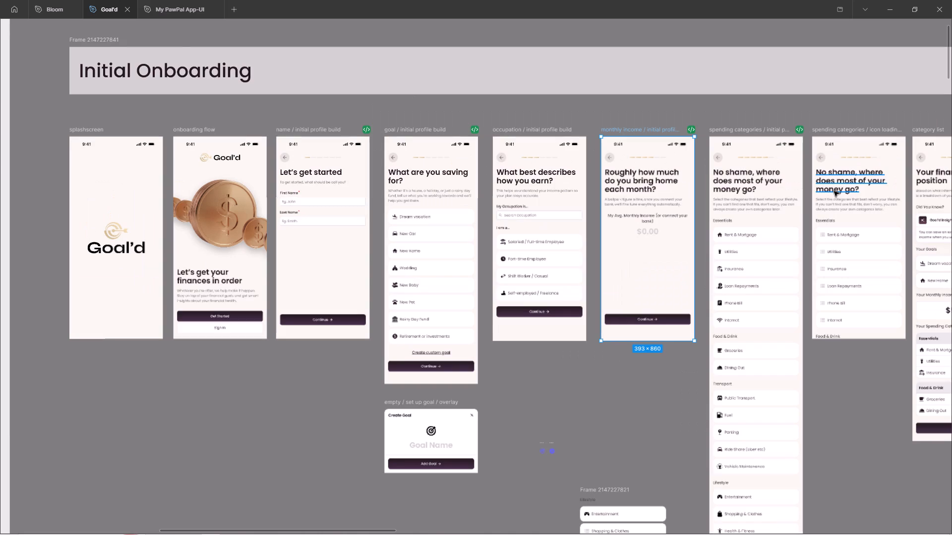
{"action": "key", "text": "ctrl+shift+r"}
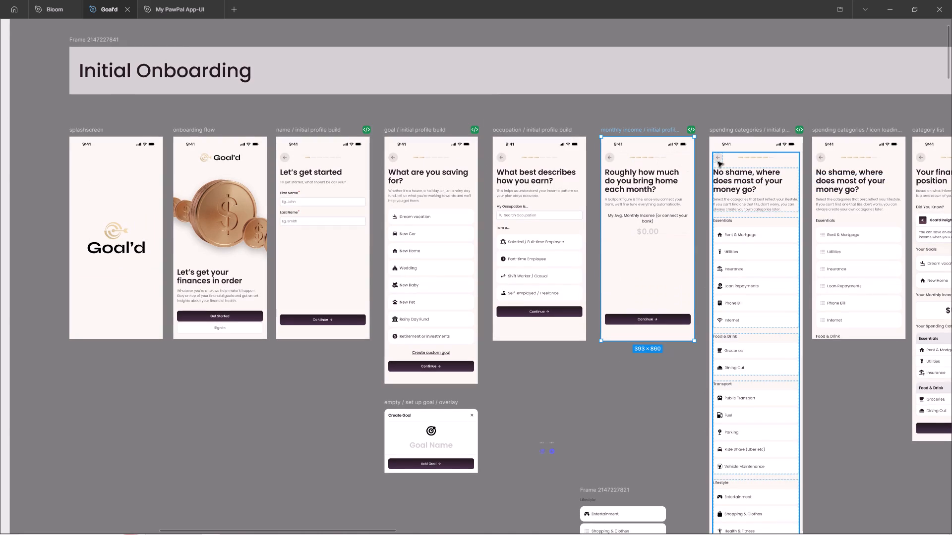
{"action": "scroll", "coordinate": [609, 161], "scroll_direction": "down", "scroll_amount": 4, "text": "ctrl"}
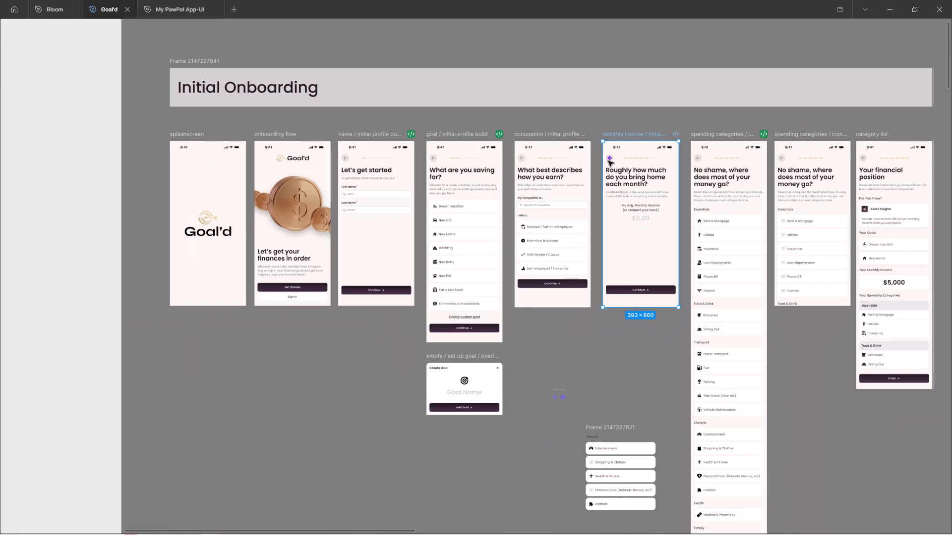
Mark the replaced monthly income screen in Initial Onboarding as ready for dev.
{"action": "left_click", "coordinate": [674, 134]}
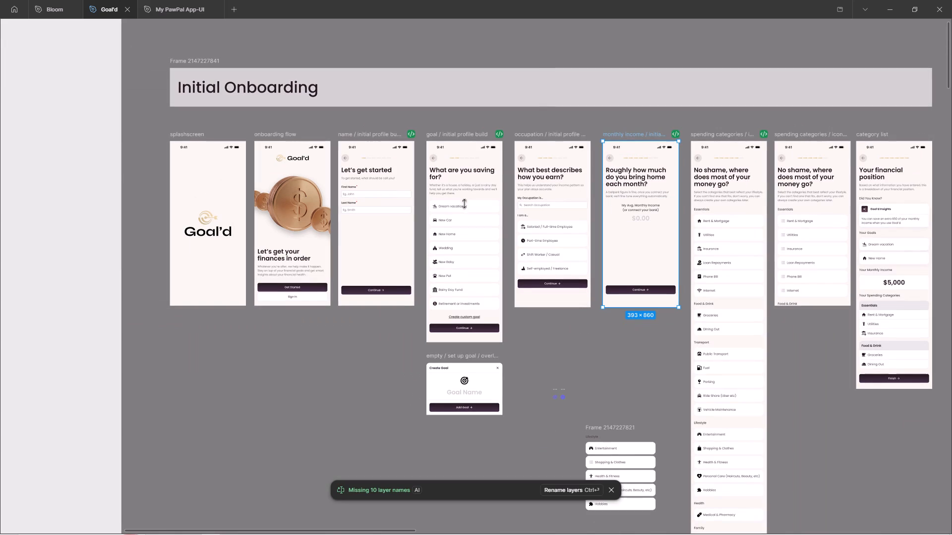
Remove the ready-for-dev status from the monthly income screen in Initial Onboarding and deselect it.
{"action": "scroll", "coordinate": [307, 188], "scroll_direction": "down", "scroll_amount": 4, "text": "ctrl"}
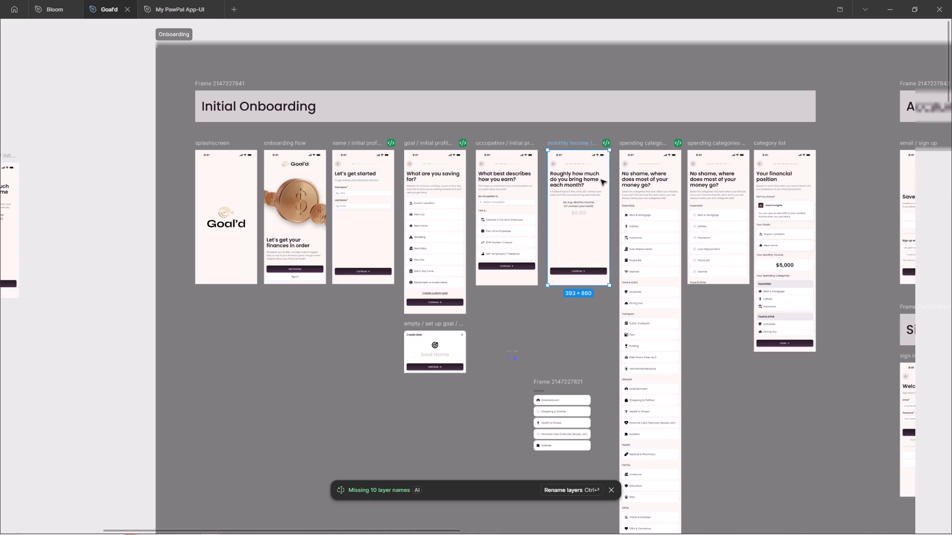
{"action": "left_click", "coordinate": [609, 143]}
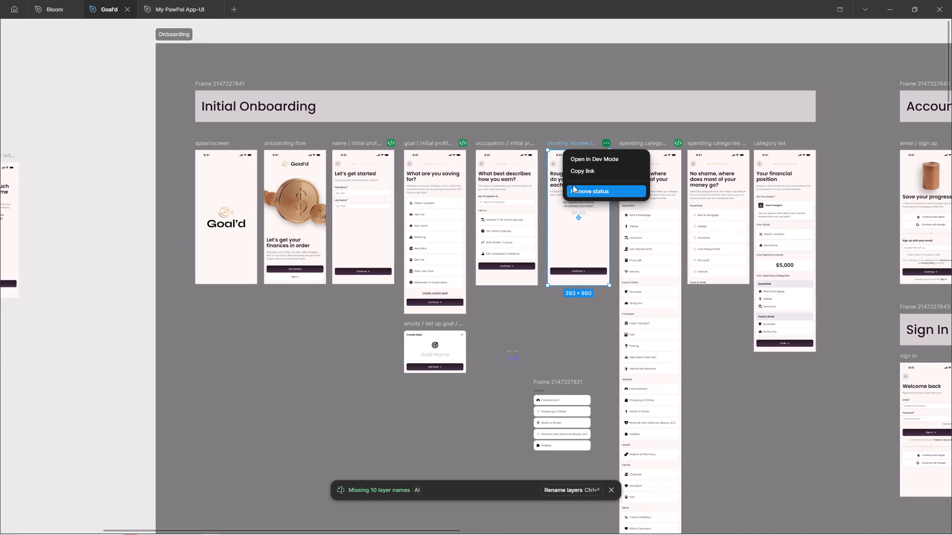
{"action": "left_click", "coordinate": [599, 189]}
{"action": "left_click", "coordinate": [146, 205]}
Look over the canvas sections from Onboarding down to Profile, including the loose screens beside them.
{"action": "scroll", "coordinate": [142, 203], "scroll_direction": "down", "scroll_amount": 5, "text": "ctrl"}
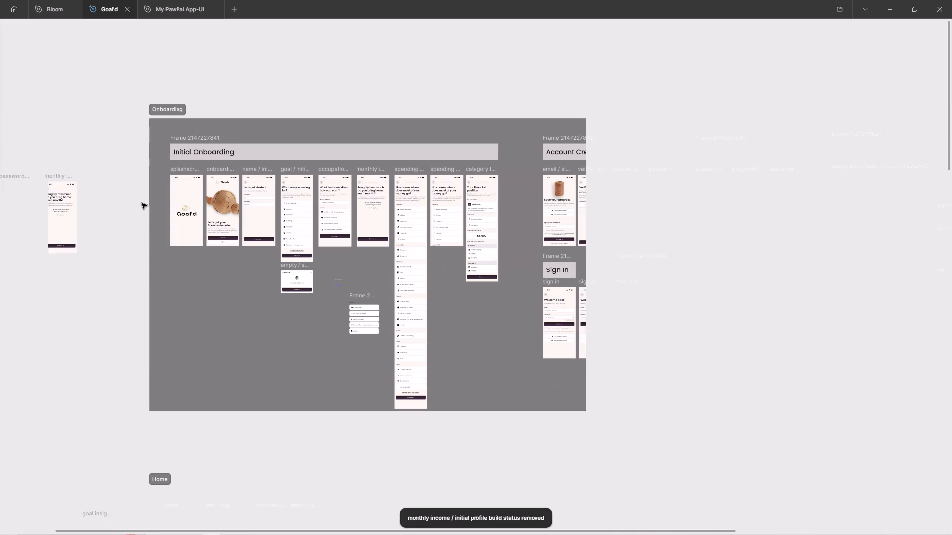
{"action": "scroll", "coordinate": [135, 266], "scroll_direction": "down", "scroll_amount": 5, "text": "shift"}
{"action": "scroll", "coordinate": [400, 240], "scroll_direction": "down", "scroll_amount": 10, "text": "ctrl"}
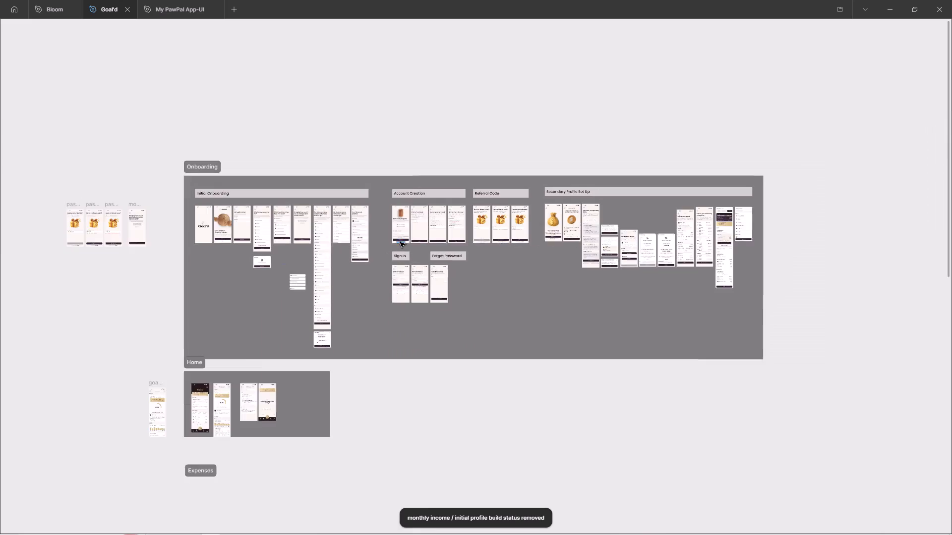
{"action": "scroll", "coordinate": [400, 242], "scroll_direction": "down", "scroll_amount": 3, "text": "ctrl"}
{"action": "scroll", "coordinate": [388, 330], "scroll_direction": "down", "scroll_amount": 12}
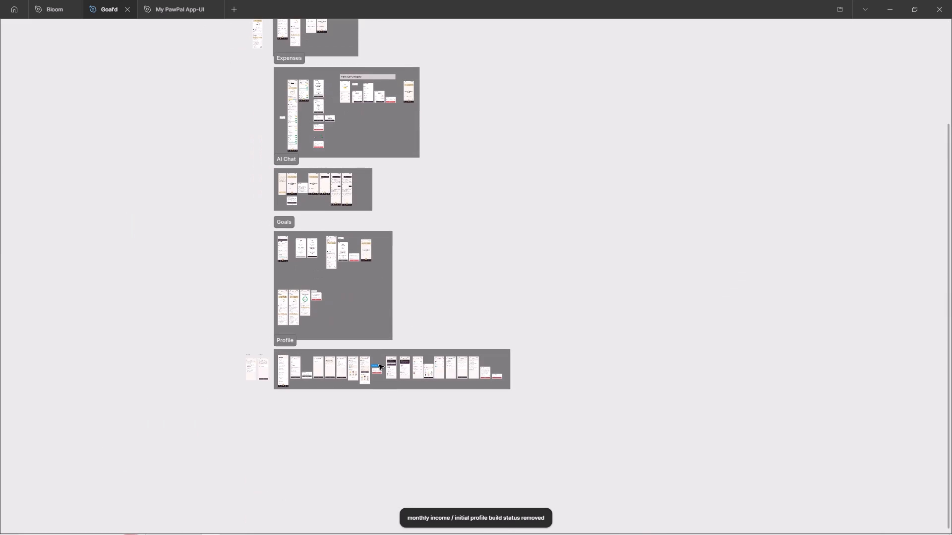
{"action": "key", "text": "alt+Tab"}
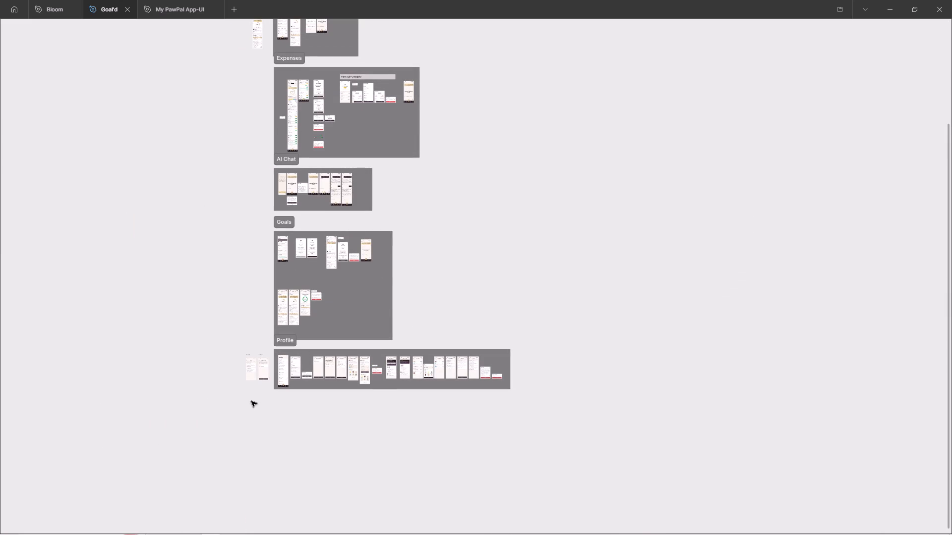
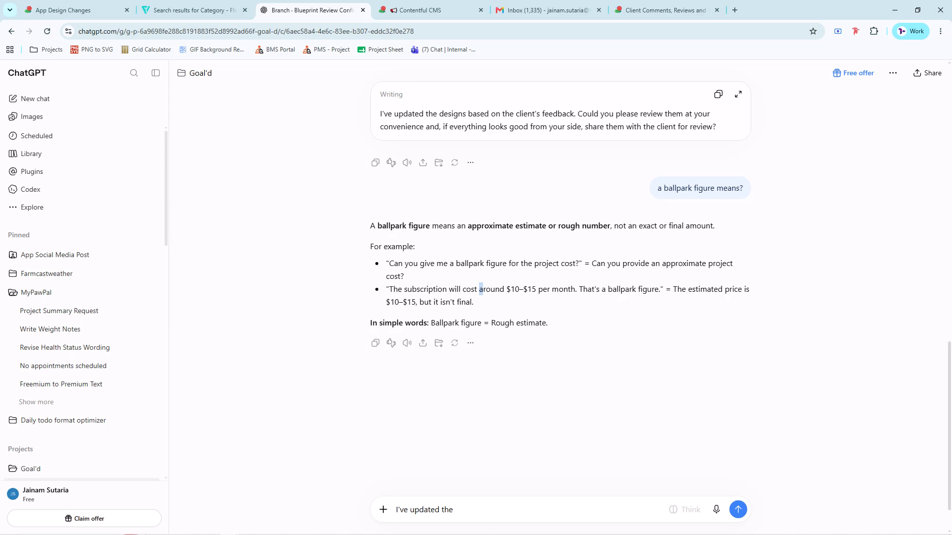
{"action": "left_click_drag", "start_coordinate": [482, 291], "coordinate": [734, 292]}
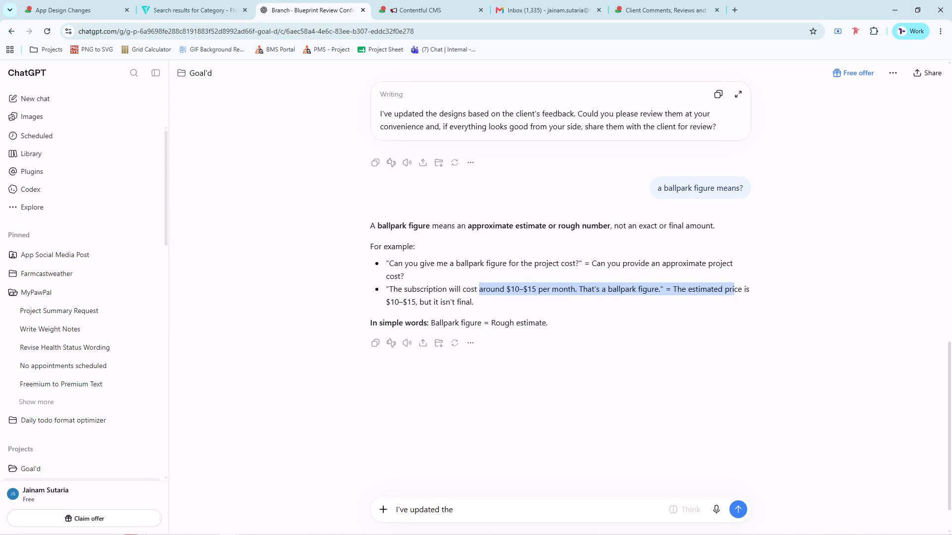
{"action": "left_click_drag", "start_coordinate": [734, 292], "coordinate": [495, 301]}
Switch to the Goal'd Figma file and review the Client Feedback & Review boards on the Archive page, including the Change Email Address notes.
{"action": "left_click", "coordinate": [221, 0]}
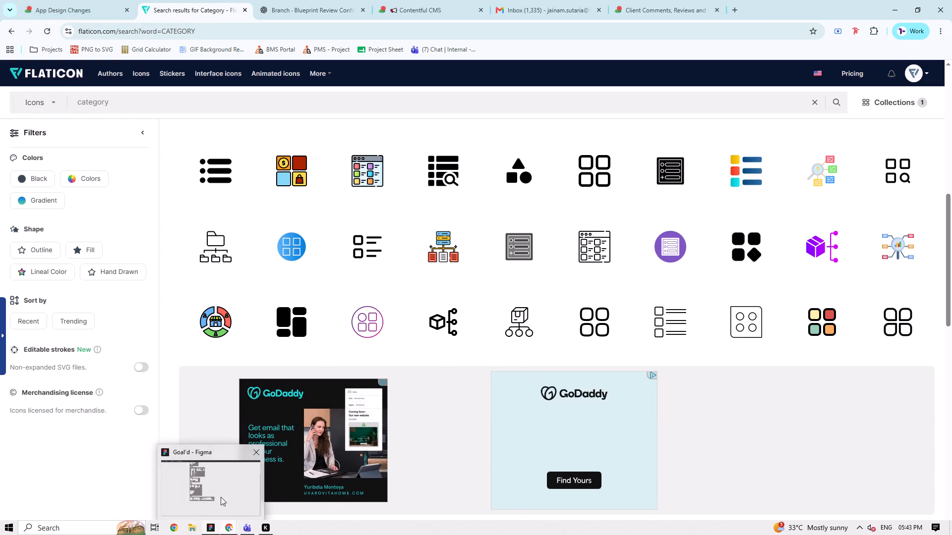
{"action": "left_click", "coordinate": [221, 497]}
{"action": "key", "text": "ctrl+backslash"}
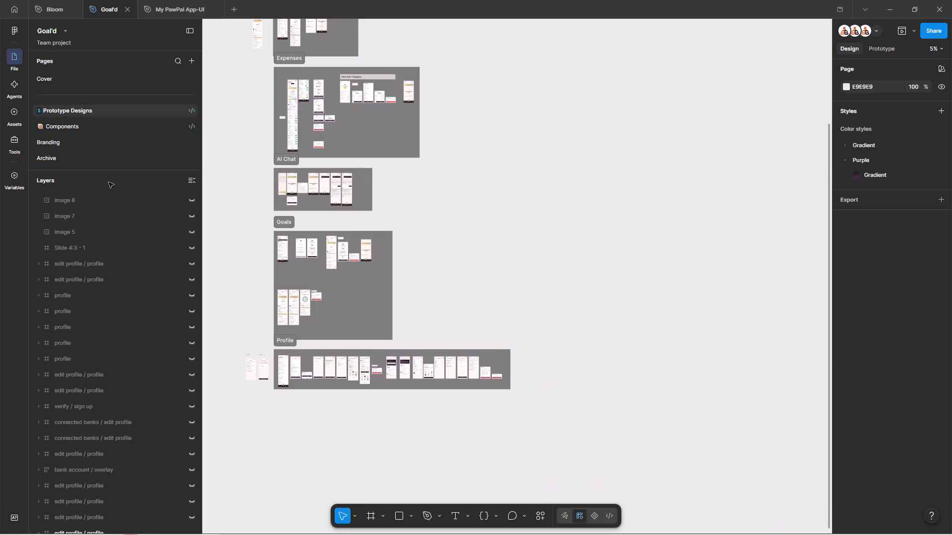
{"action": "left_click", "coordinate": [80, 157]}
{"action": "key", "text": "ctrl+backslash"}
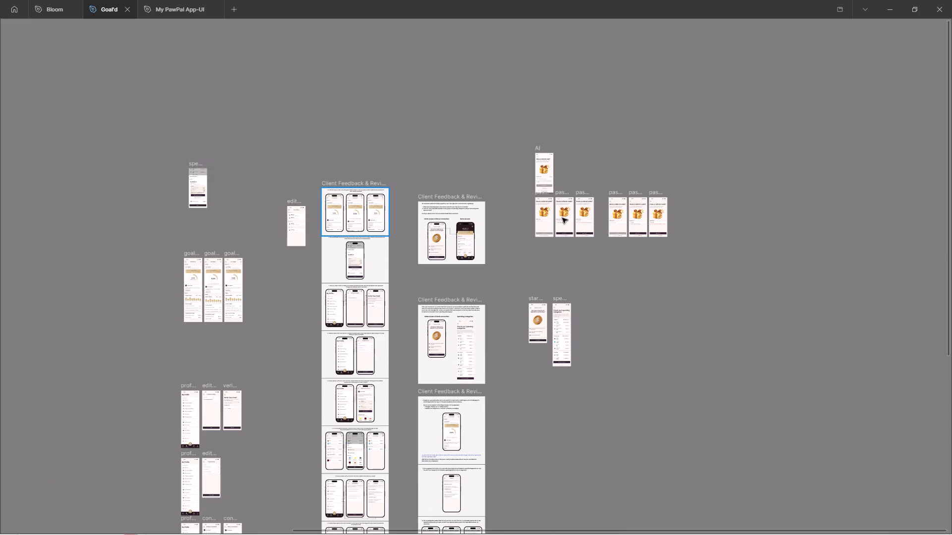
{"action": "scroll", "coordinate": [536, 458], "scroll_direction": "down", "scroll_amount": 4}
{"action": "scroll", "coordinate": [444, 380], "scroll_direction": "up", "scroll_amount": 7, "text": "ctrl"}
{"action": "scroll", "coordinate": [442, 382], "scroll_direction": "down", "scroll_amount": 12}
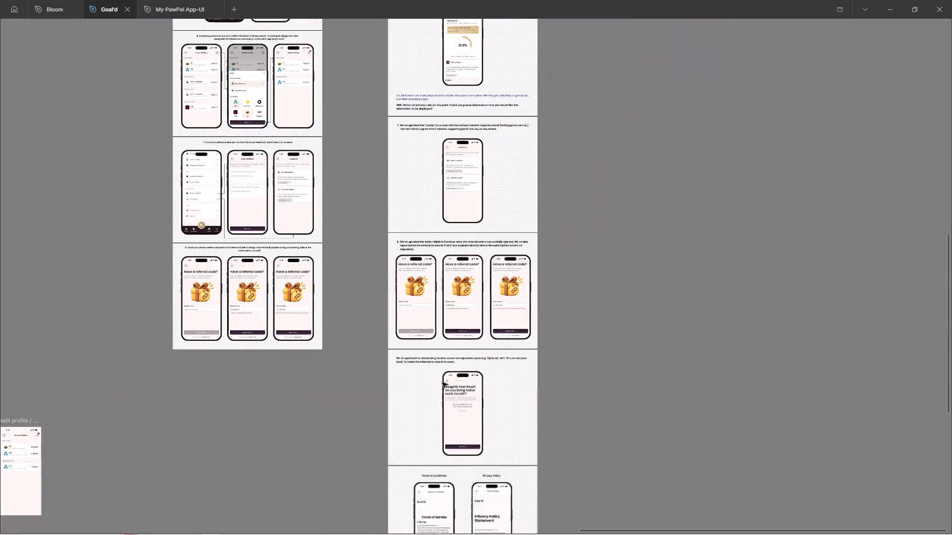
{"action": "scroll", "coordinate": [456, 453], "scroll_direction": "up", "scroll_amount": 13, "text": "ctrl"}
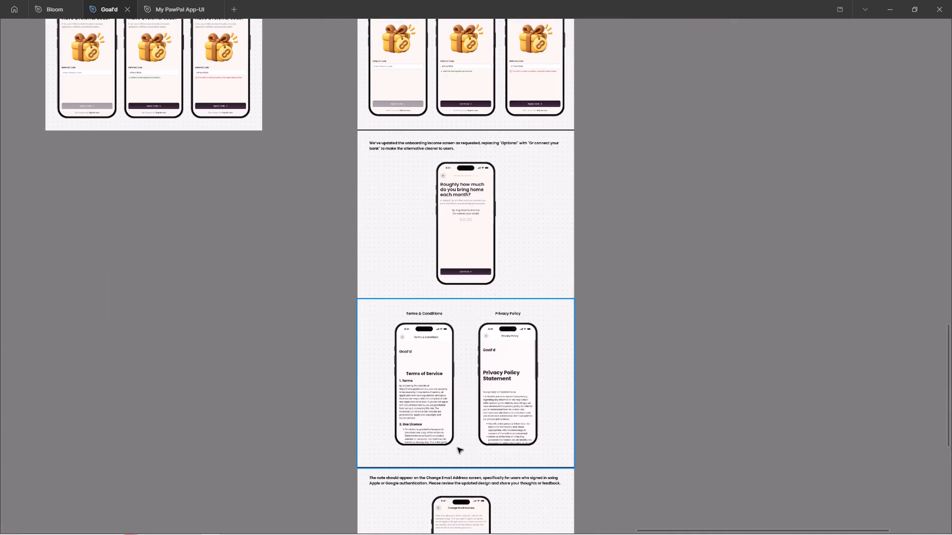
{"action": "scroll", "coordinate": [453, 431], "scroll_direction": "up", "scroll_amount": 6, "text": "ctrl"}
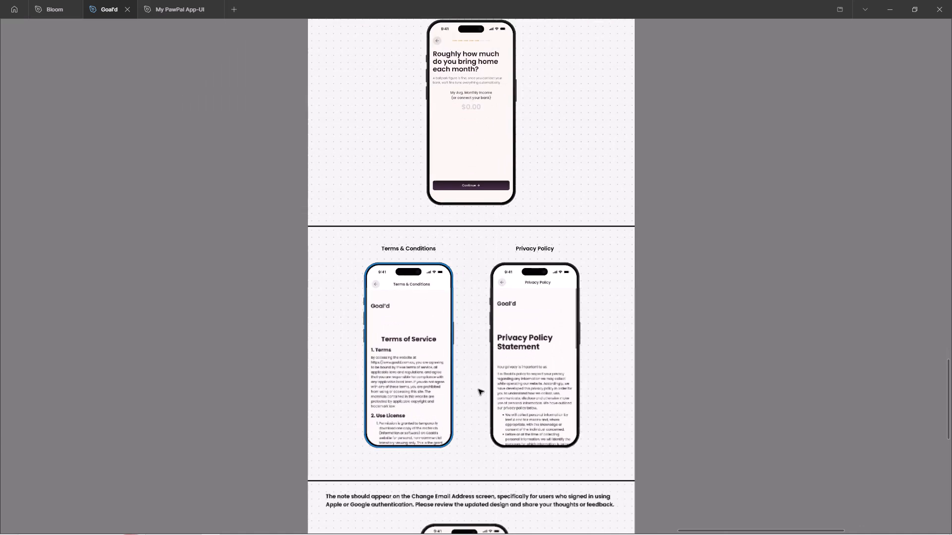
{"action": "scroll", "coordinate": [478, 389], "scroll_direction": "down", "scroll_amount": 13}
{"action": "scroll", "coordinate": [426, 388], "scroll_direction": "up", "scroll_amount": 4, "text": "ctrl"}
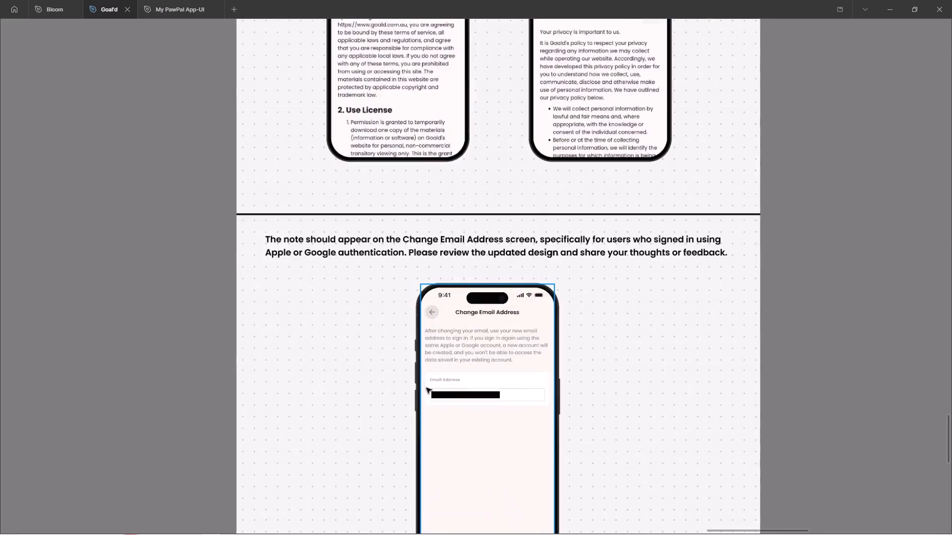
{"action": "scroll", "coordinate": [426, 388], "scroll_direction": "down", "scroll_amount": 3, "text": "ctrl"}
{"action": "scroll", "coordinate": [426, 388], "scroll_direction": "down", "scroll_amount": 4}
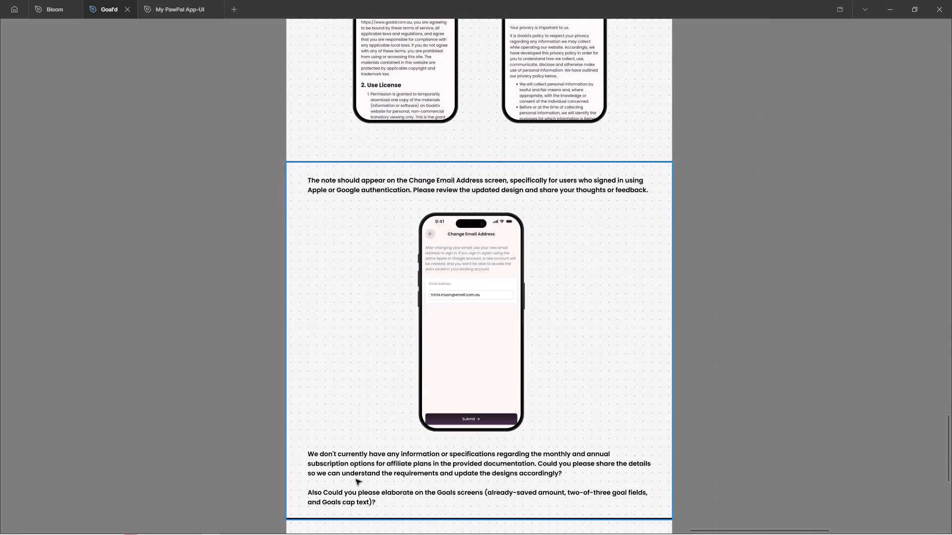
{"action": "scroll", "coordinate": [380, 471], "scroll_direction": "down", "scroll_amount": 2}
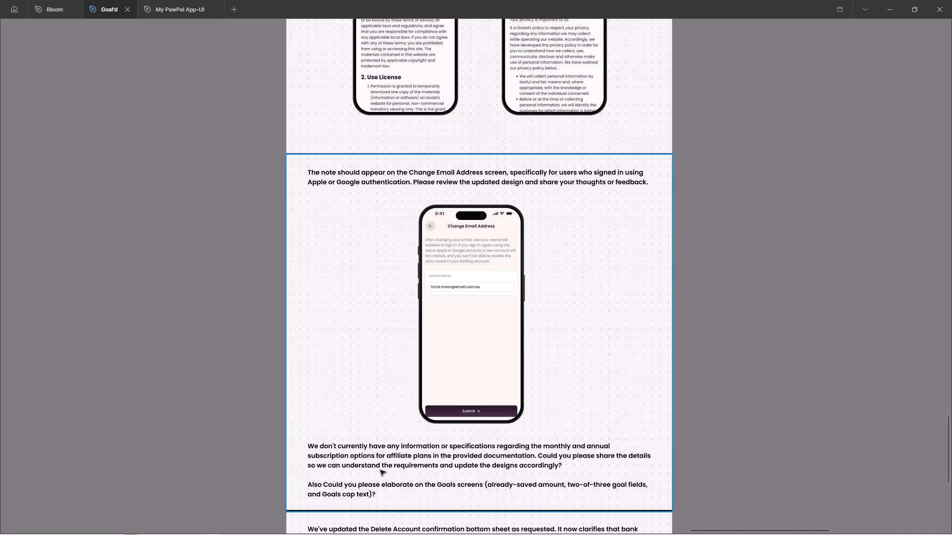
{"action": "scroll", "coordinate": [563, 474], "scroll_direction": "down", "scroll_amount": 2}
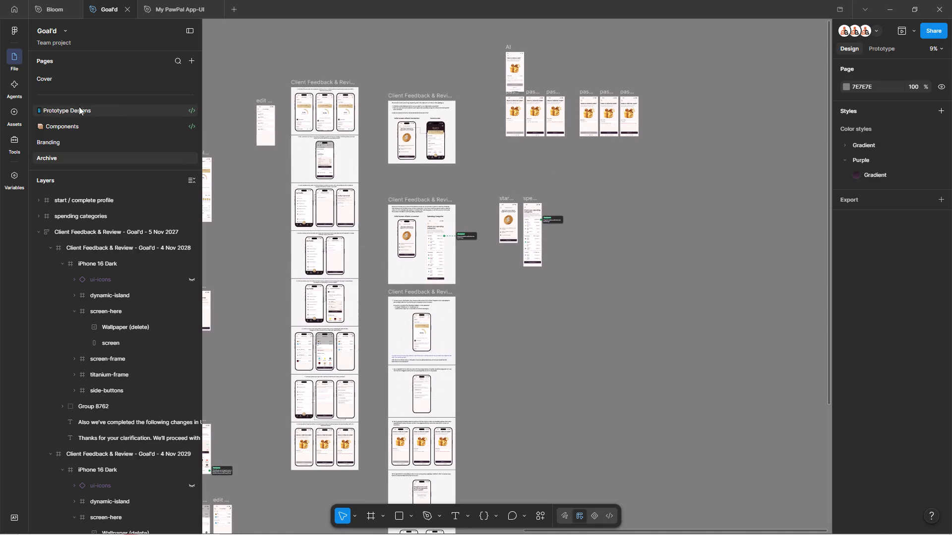
Copy the Delete Account overlay from the Profile section of Prototype Designs into the empty area beside the spending categories screen on the Archive page.
{"action": "key", "text": "ctrl+backslash"}
{"action": "scroll", "coordinate": [450, 396], "scroll_direction": "up", "scroll_amount": 5, "text": "ctrl"}
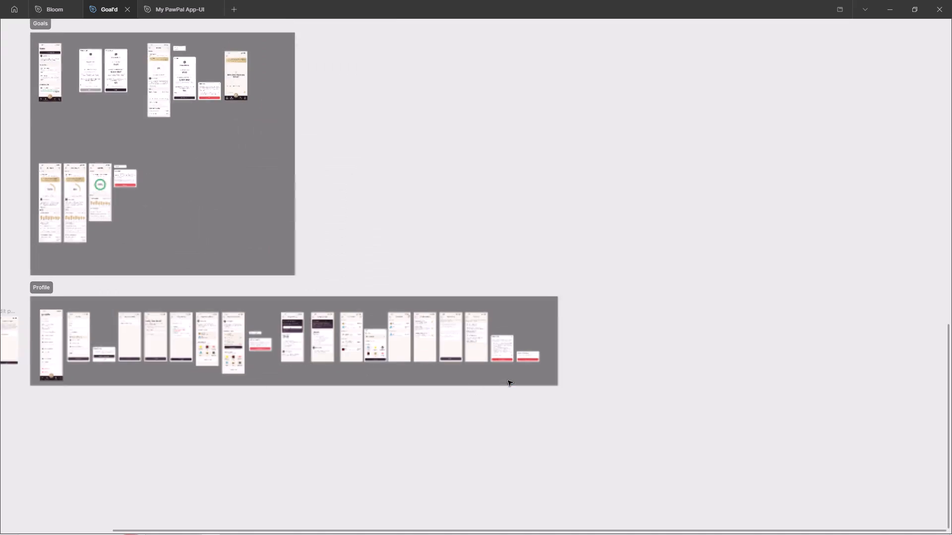
{"action": "scroll", "coordinate": [508, 380], "scroll_direction": "up", "scroll_amount": 15, "text": "ctrl"}
{"action": "left_click", "coordinate": [386, 190]}
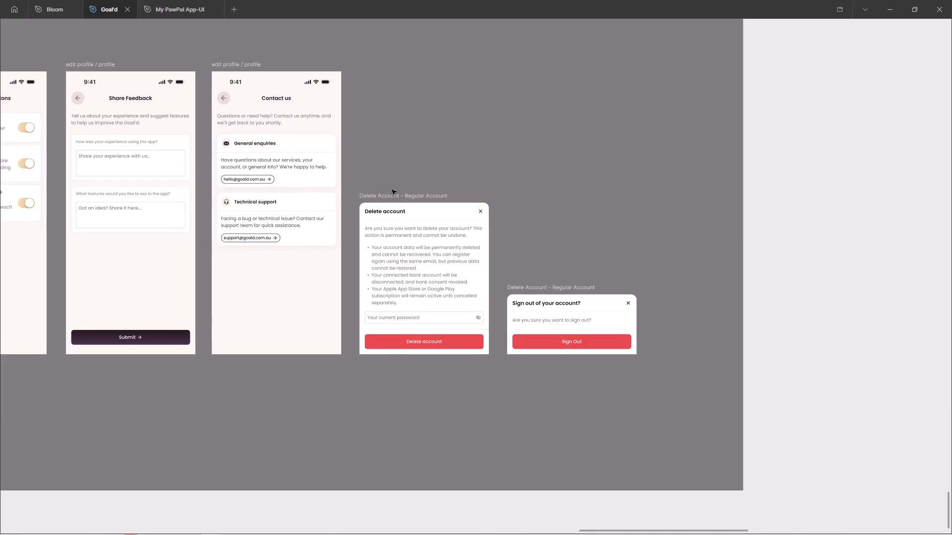
{"action": "left_click", "coordinate": [391, 193]}
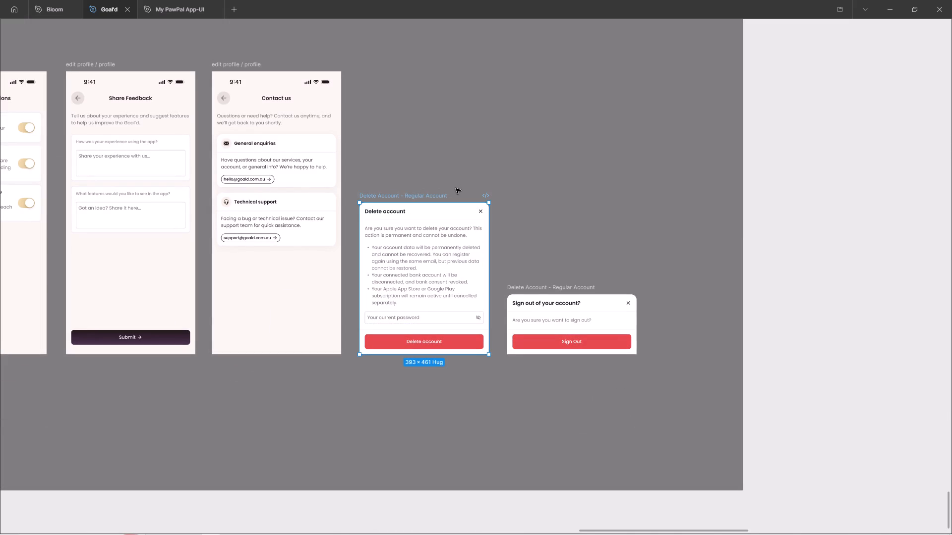
{"action": "left_click", "coordinate": [225, 58]}
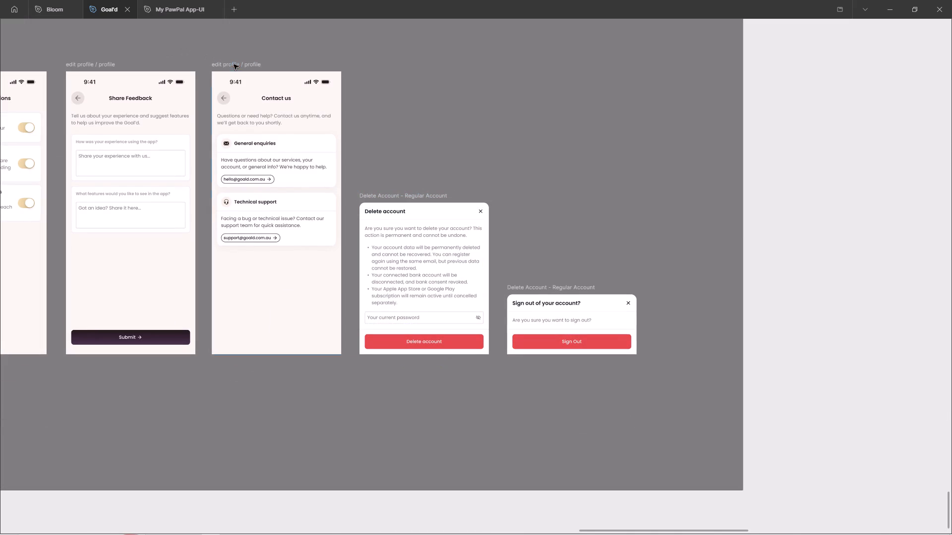
{"action": "left_click", "coordinate": [234, 64]}
{"action": "scroll", "coordinate": [572, 252], "scroll_direction": "down", "scroll_amount": 16, "text": "ctrl"}
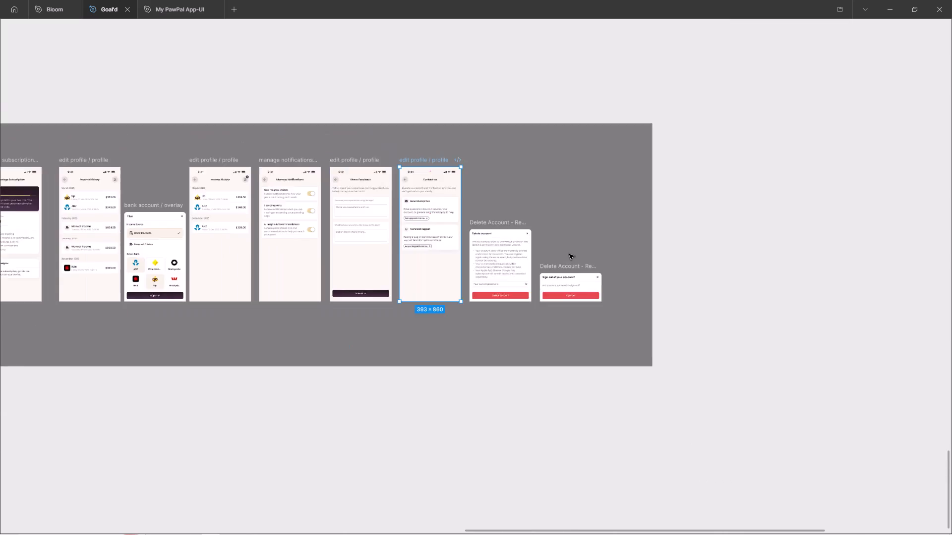
{"action": "left_click", "coordinate": [509, 226]}
{"action": "key", "text": "ctrl+c"}
{"action": "key", "text": "ctrl+backslash"}
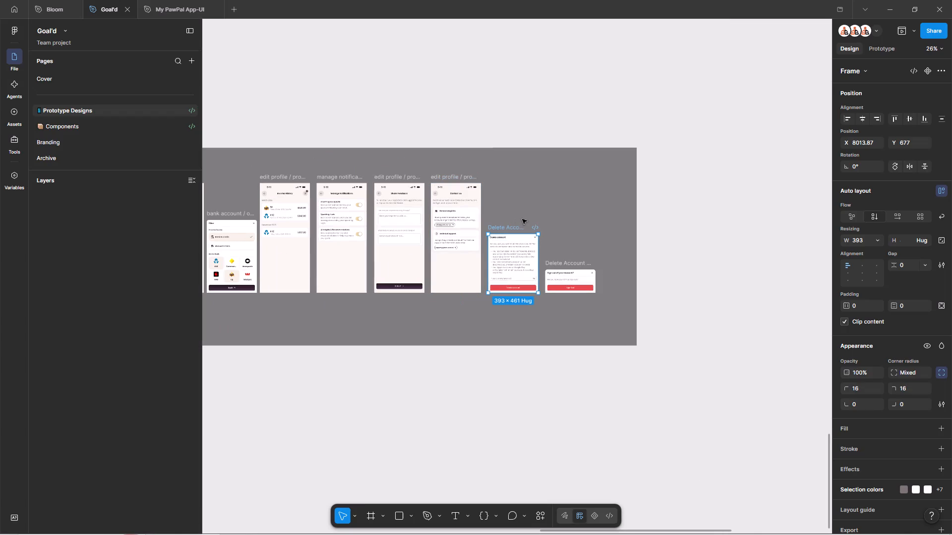
{"action": "left_click", "coordinate": [88, 161]}
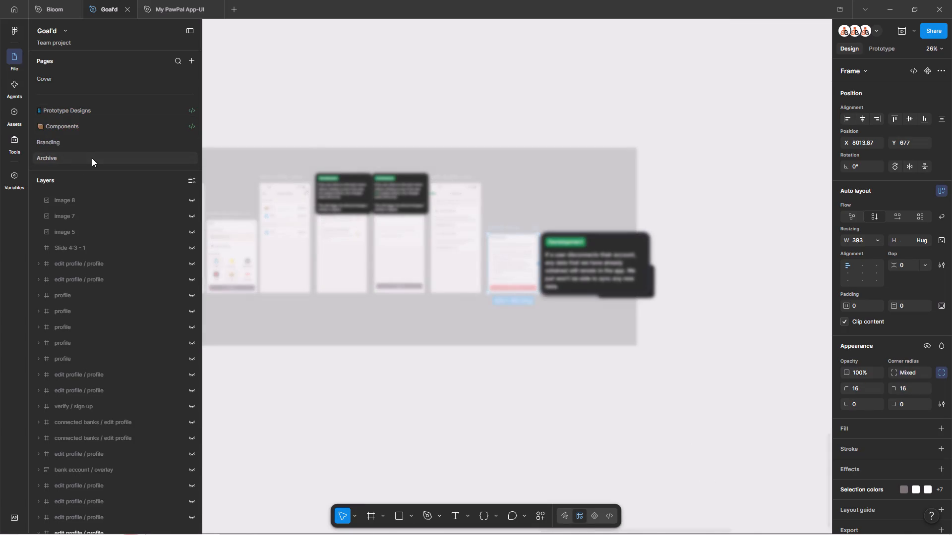
{"action": "key", "text": "ctrl+backslash"}
{"action": "left_click", "coordinate": [638, 261]}
{"action": "right_click", "coordinate": [601, 221]}
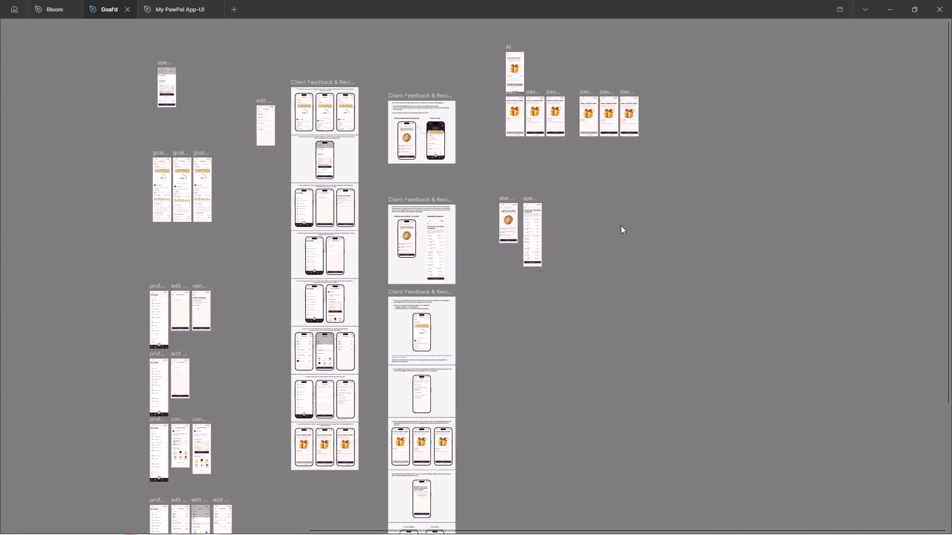
{"action": "left_click", "coordinate": [620, 226]}
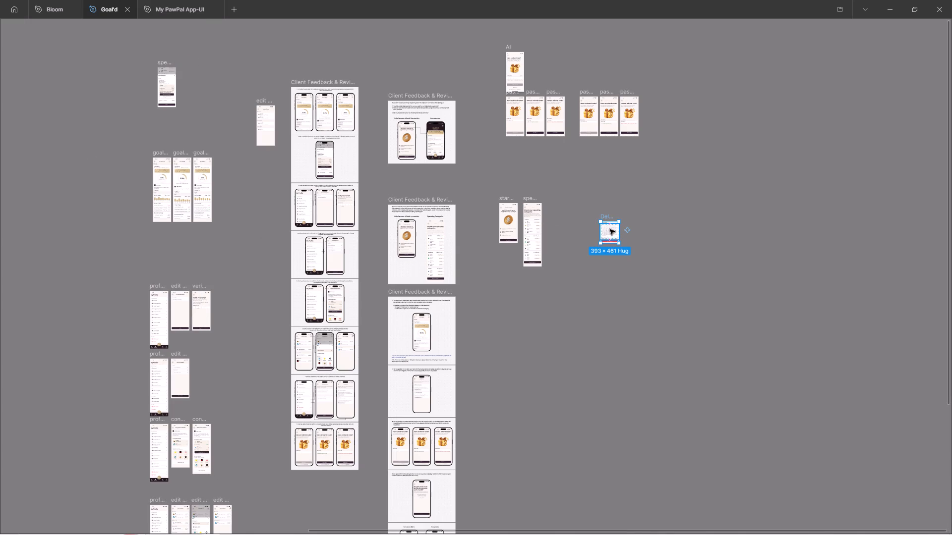
{"action": "left_click", "coordinate": [586, 200]}
Copy the My Profile screen from the Profile section of Prototype Designs to the Archive page, between the spending categories screen and the Delete Account overlay.
{"action": "key", "text": "ctrl+backslash"}
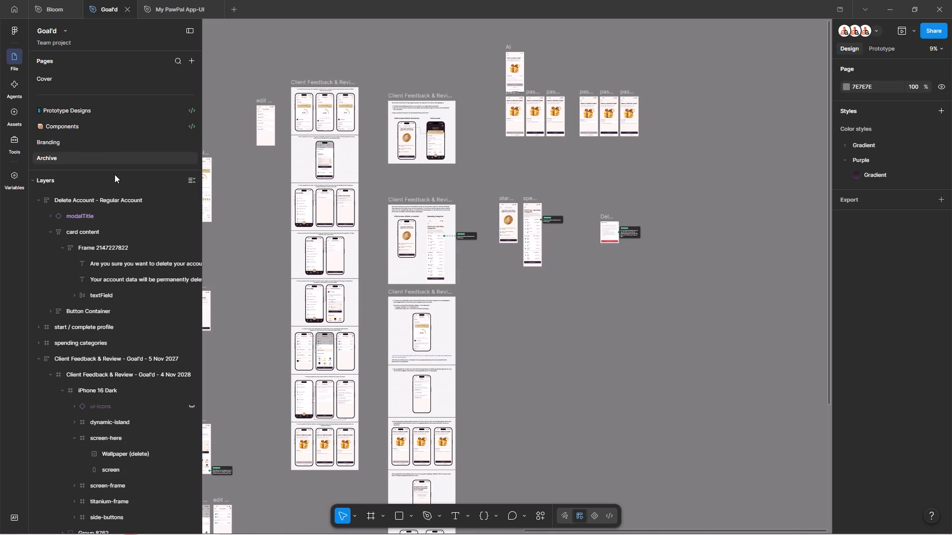
{"action": "left_click", "coordinate": [80, 112]}
{"action": "key", "text": "ctrl+backslash"}
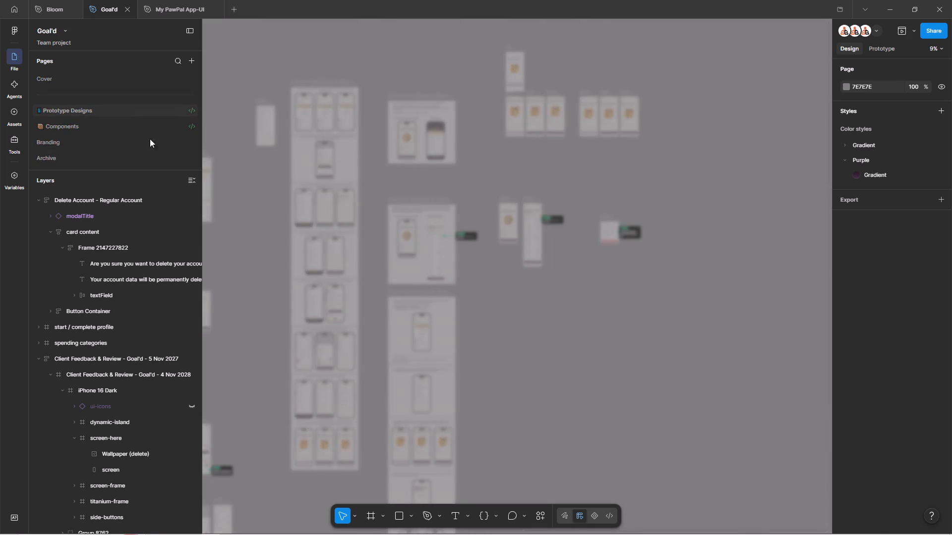
{"action": "key", "text": "shift+exclam"}
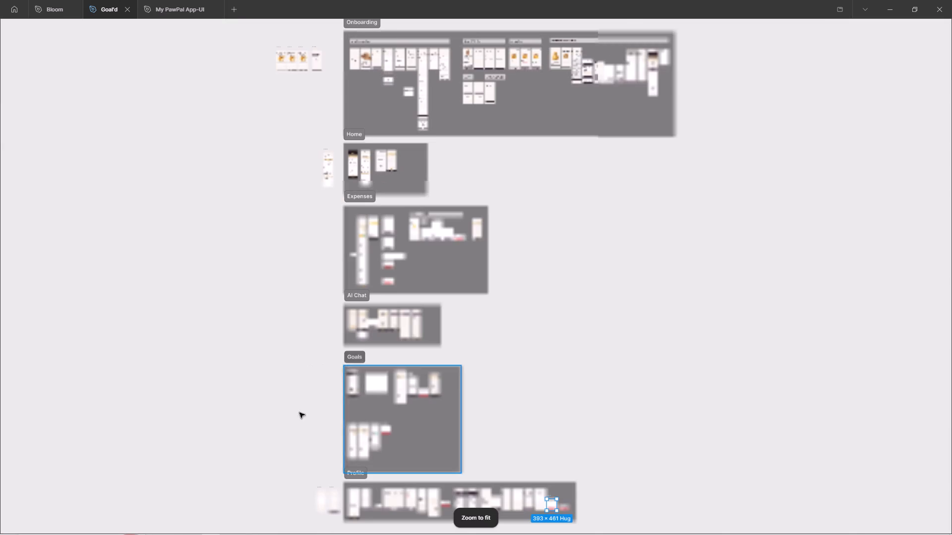
{"action": "left_click", "coordinate": [254, 412]}
{"action": "scroll", "coordinate": [344, 496], "scroll_direction": "up", "scroll_amount": 15, "text": "ctrl"}
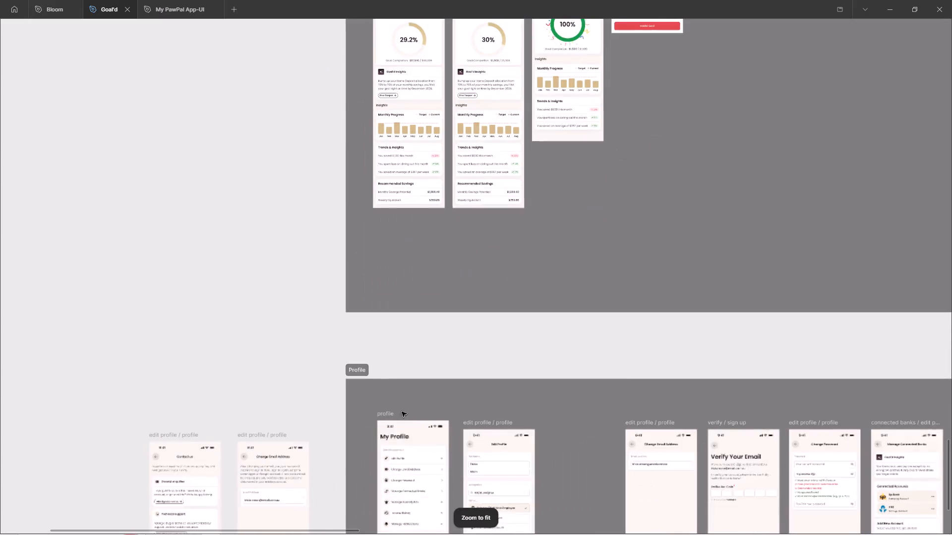
{"action": "left_click", "coordinate": [385, 412]}
{"action": "key", "text": "ctrl+c"}
{"action": "key", "text": "ctrl+backslash"}
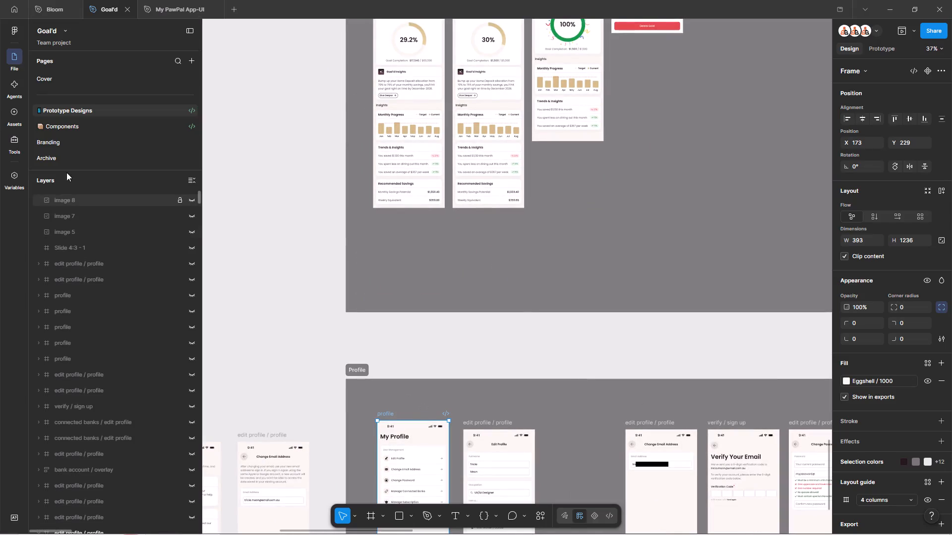
{"action": "left_click", "coordinate": [73, 156]}
{"action": "key", "text": "ctrl+backslash"}
{"action": "left_click", "coordinate": [452, 219]}
{"action": "scroll", "coordinate": [381, 211], "scroll_direction": "up", "scroll_amount": 7, "text": "ctrl"}
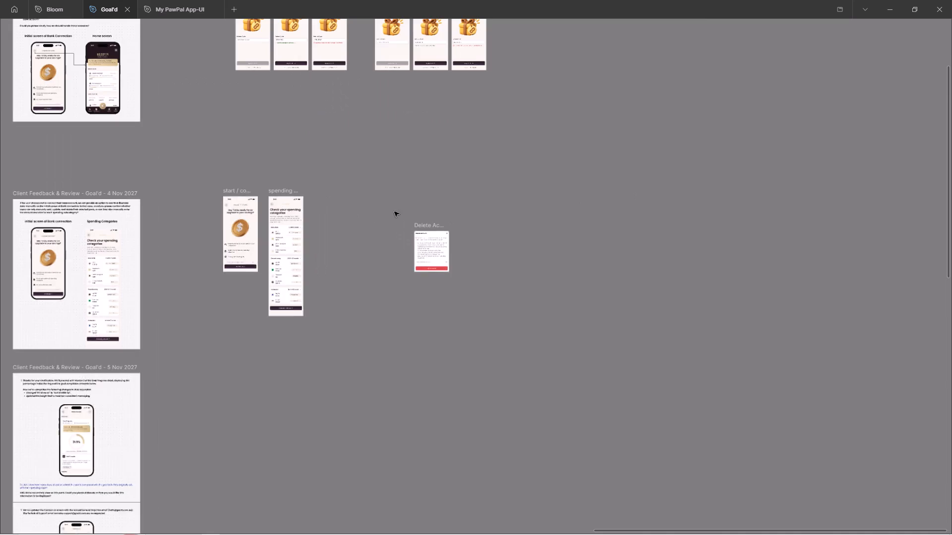
{"action": "scroll", "coordinate": [394, 212], "scroll_direction": "up", "scroll_amount": 4, "text": "ctrl"}
{"action": "right_click", "coordinate": [353, 211]}
{"action": "left_click", "coordinate": [383, 212]}
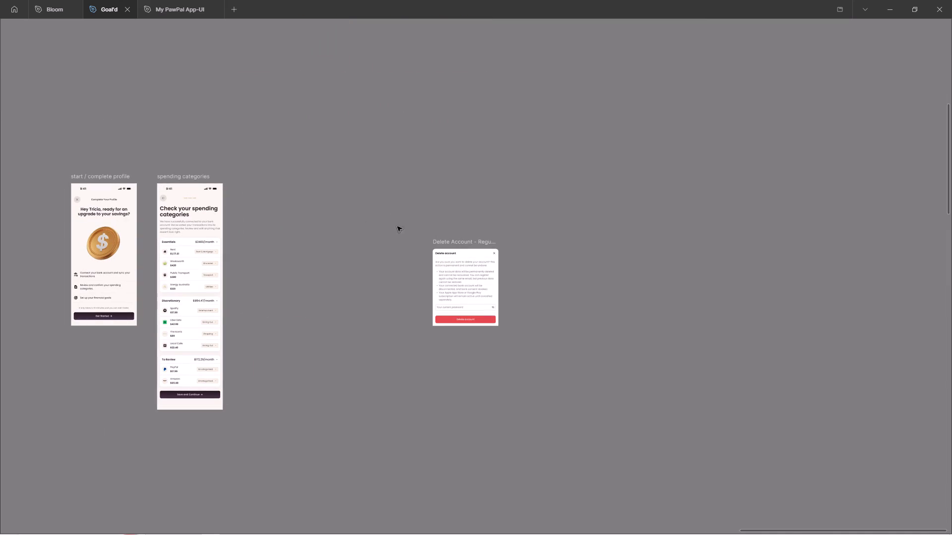
{"action": "right_click", "coordinate": [324, 217]}
{"action": "left_click", "coordinate": [362, 225]}
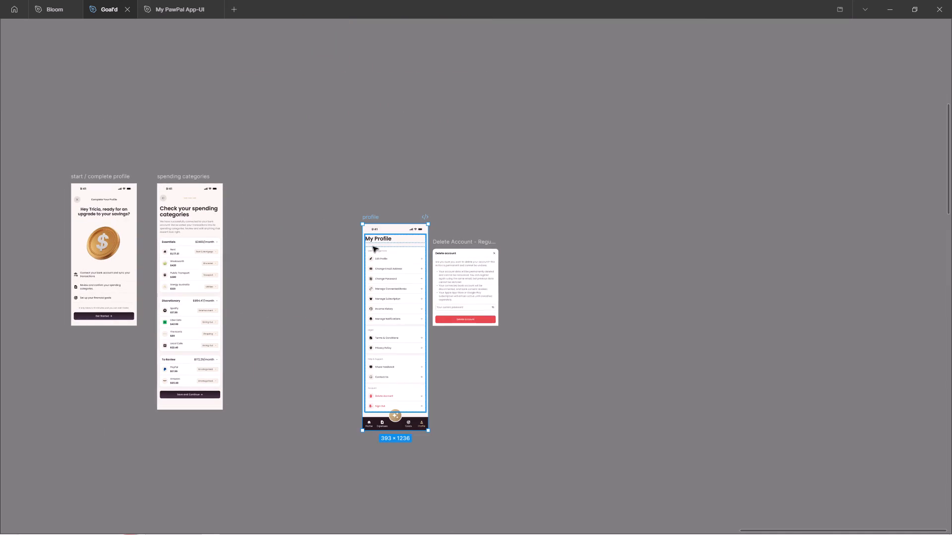
{"action": "left_click_drag", "start_coordinate": [399, 269], "coordinate": [364, 221]}
Set the height of the copied My Profile frame on the Archive page to 852.
{"action": "key", "text": "ctrl+backslash"}
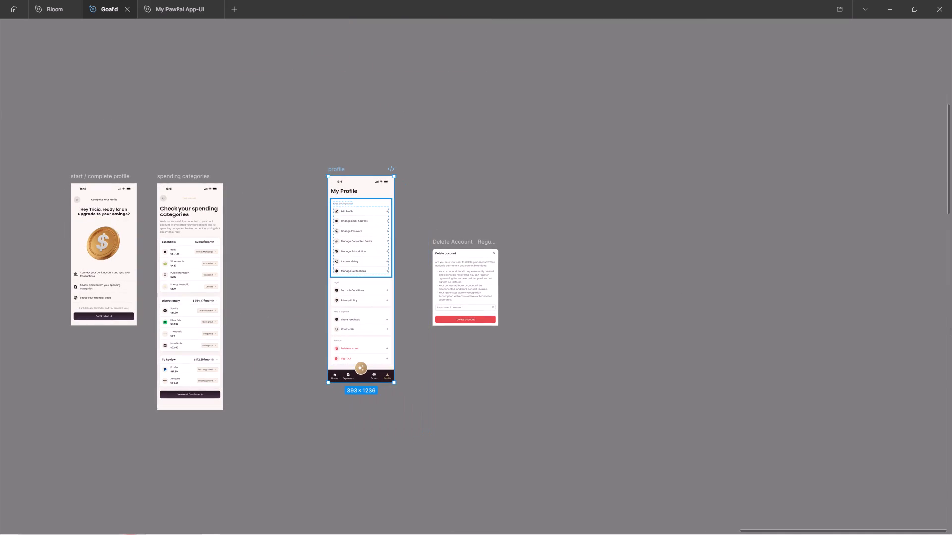
{"action": "key", "text": "ctrl+backslash"}
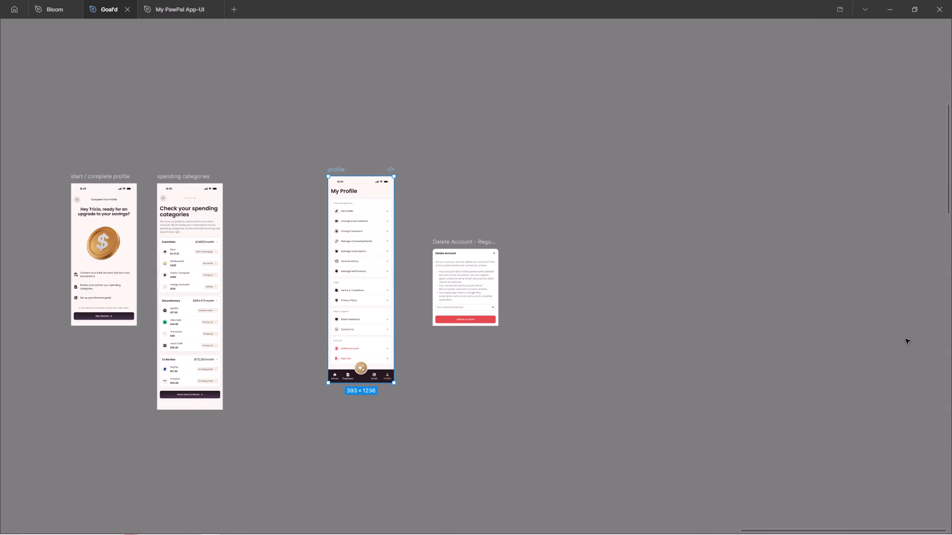
{"action": "key", "text": "ctrl+backslash"}
{"action": "left_click", "coordinate": [913, 240]}
{"action": "type", "text": "852"}
{"action": "key", "text": "Return"}
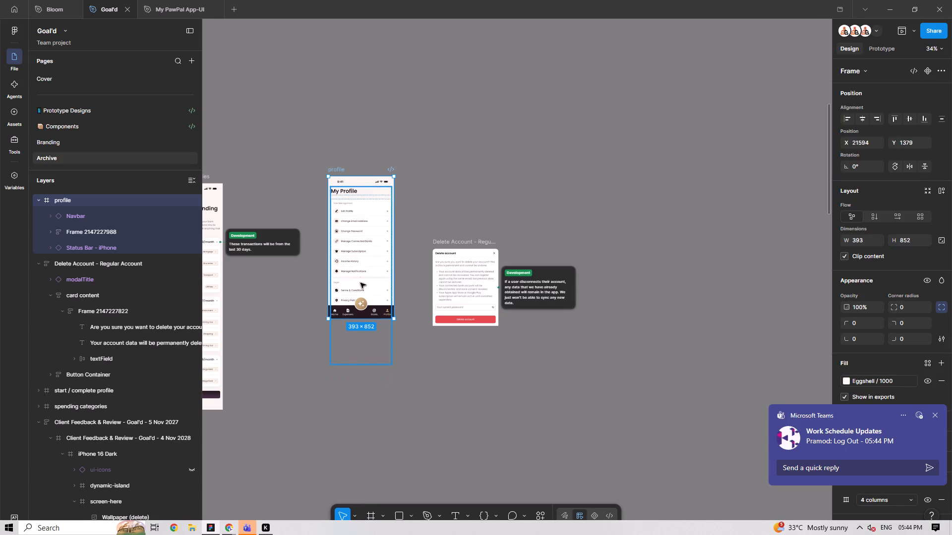
{"action": "scroll", "coordinate": [381, 209], "scroll_direction": "up", "scroll_amount": 4, "text": "ctrl"}
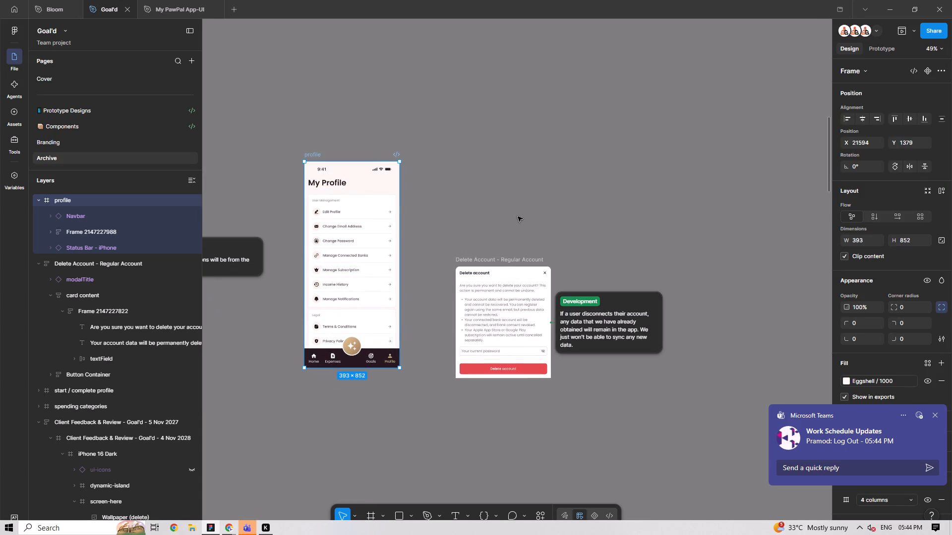
Draw a rectangle in the empty area above the Delete Account overlay and size it to 493 × 852.
{"action": "left_click", "coordinate": [576, 209]}
{"action": "left_click", "coordinate": [512, 192]}
{"action": "key", "text": "r"}
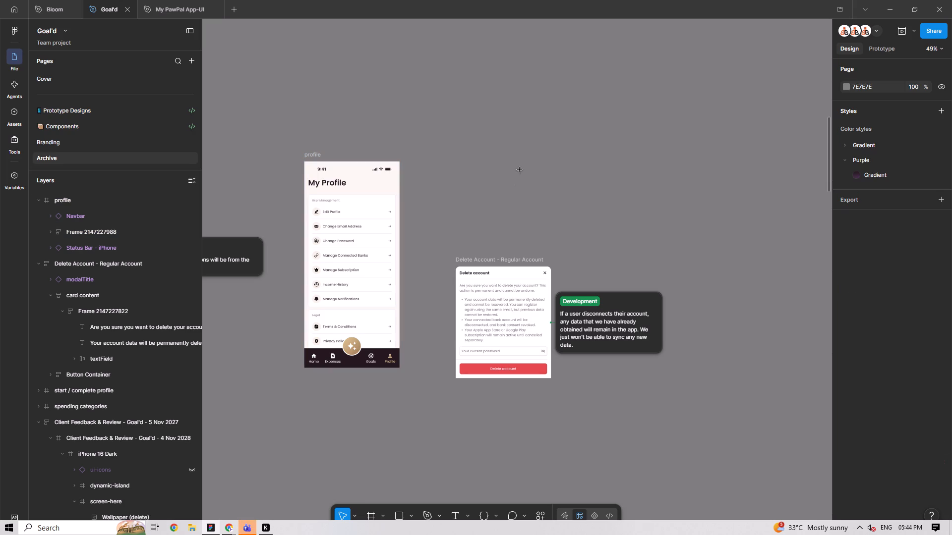
{"action": "left_click_drag", "start_coordinate": [486, 91], "coordinate": [591, 141]}
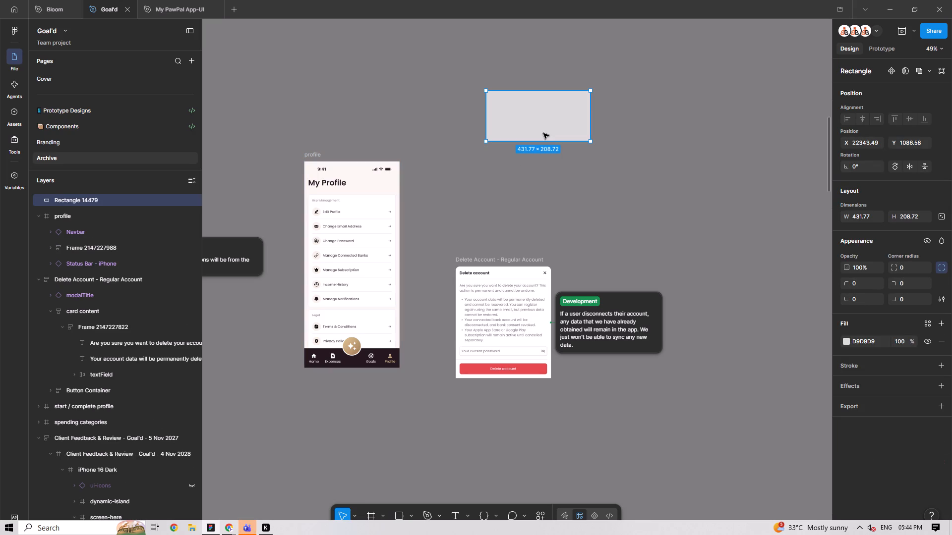
{"action": "left_click", "coordinate": [861, 216]}
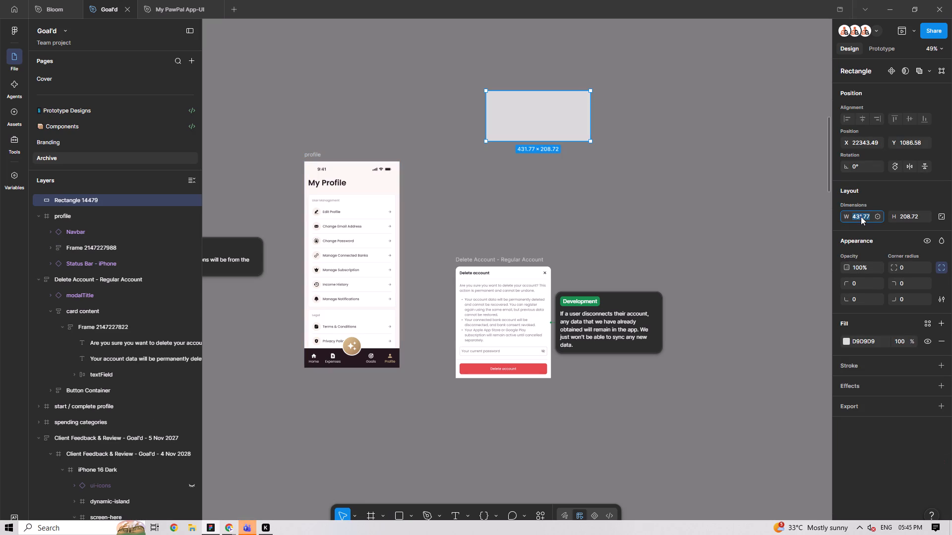
{"action": "type", "text": "493"}
{"action": "key", "text": "Tab"}
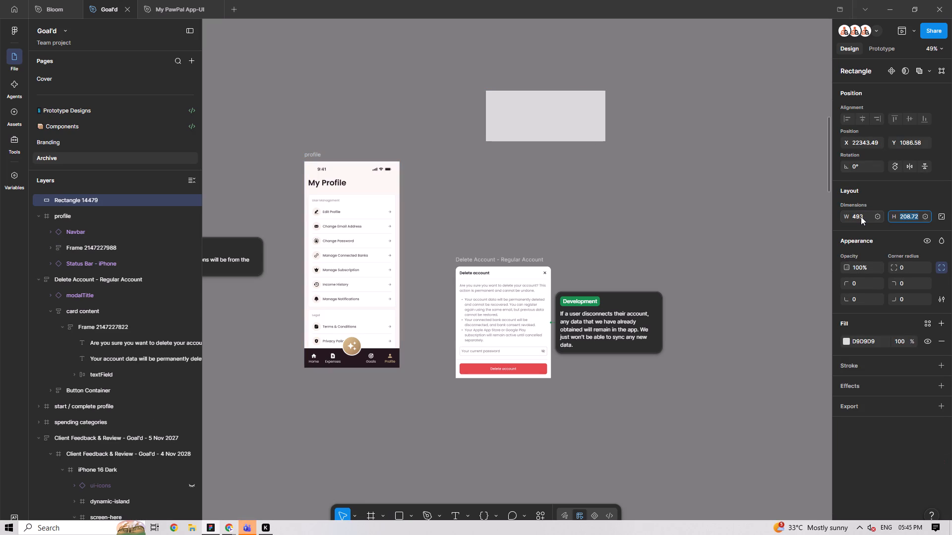
{"action": "type", "text": "852"}
{"action": "key", "text": "Return"}
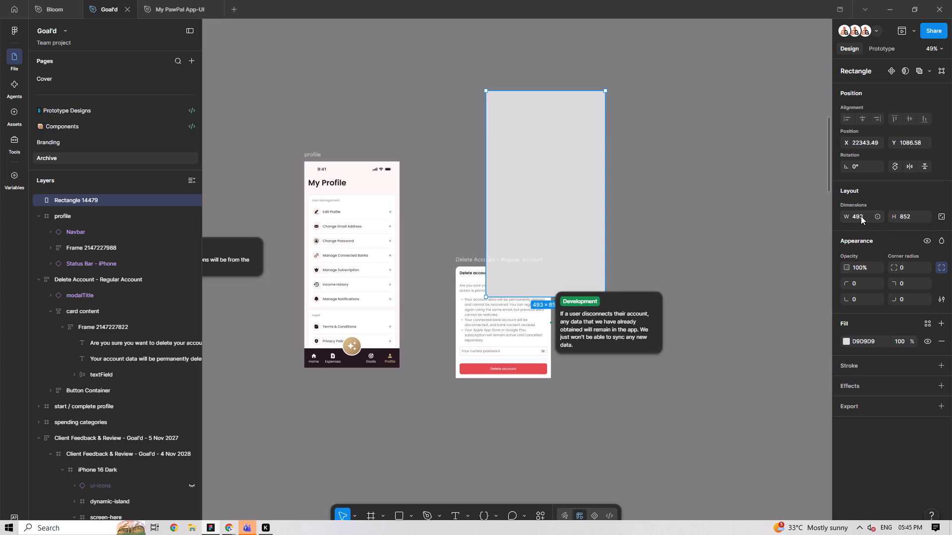
Move the rectangle into the copied My Profile frame, align it to the frame's left edge, and narrow it to 393 wide.
{"action": "key", "text": "ctrl+x"}
{"action": "left_click", "coordinate": [318, 155], "text": "ctrl"}
{"action": "key", "text": "ctrl+v"}
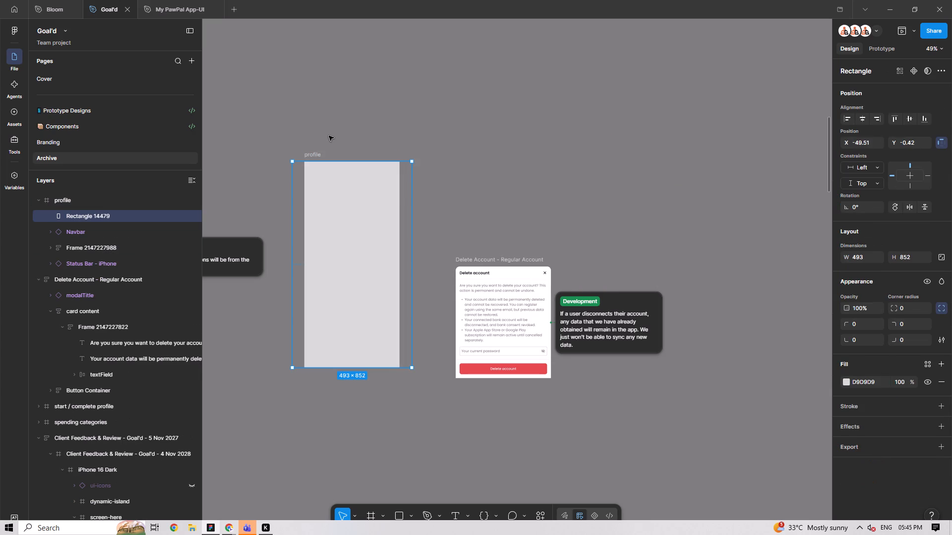
{"action": "key", "text": "alt+a"}
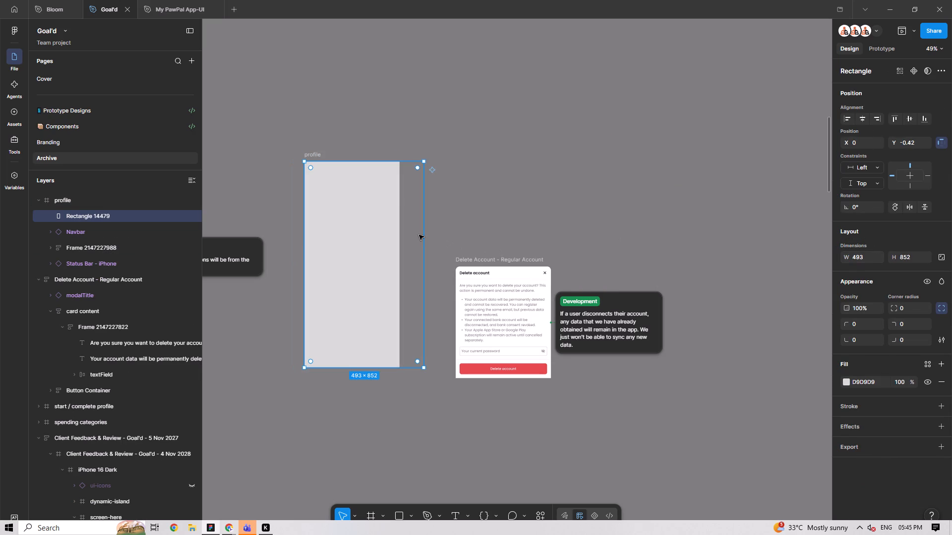
{"action": "left_click_drag", "start_coordinate": [424, 233], "coordinate": [401, 239]}
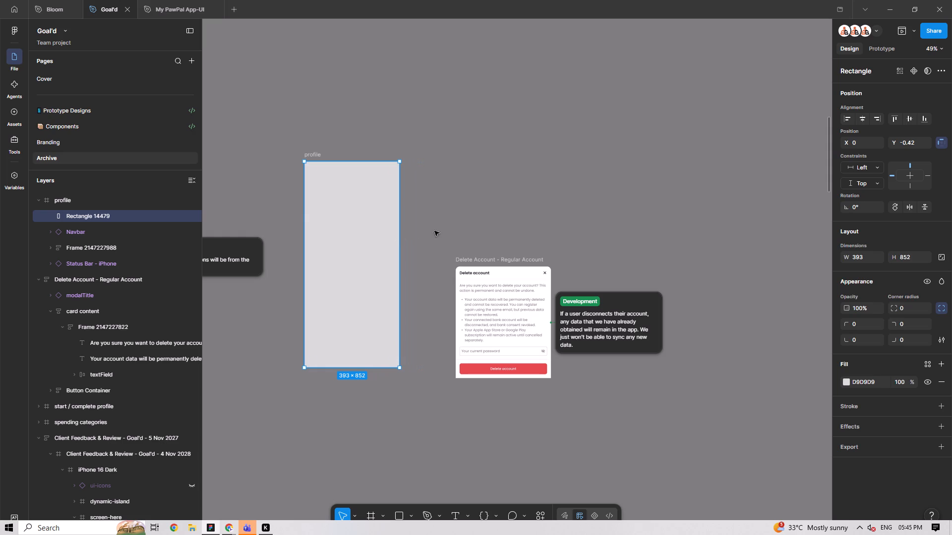
Set the rectangle's fill to black 000000 at 25% opacity as a dimming layer over the My Profile screen.
{"action": "left_click", "coordinate": [874, 380]}
{"action": "type", "text": "000"}
{"action": "key", "text": "Tab"}
{"action": "key", "text": "shift+Tab"}
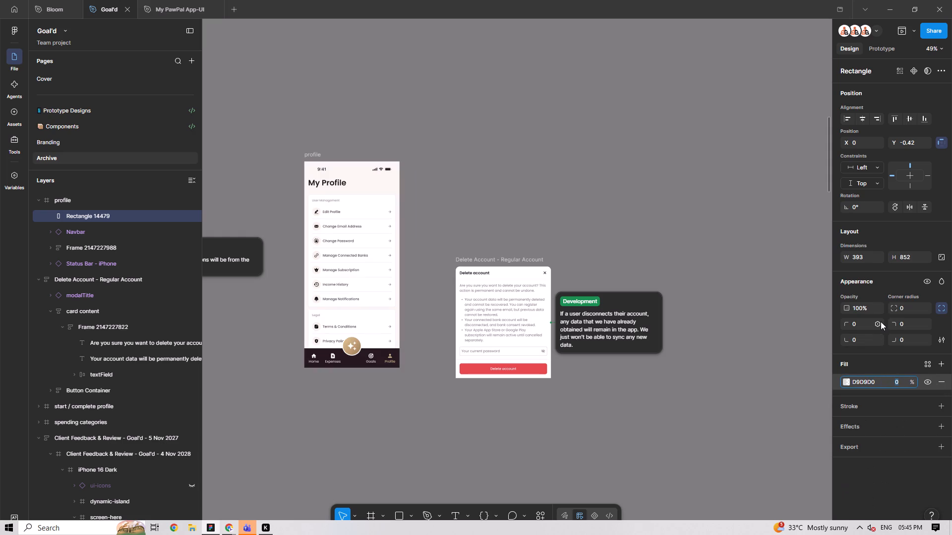
{"action": "type", "text": "000"}
{"action": "key", "text": "Tab"}
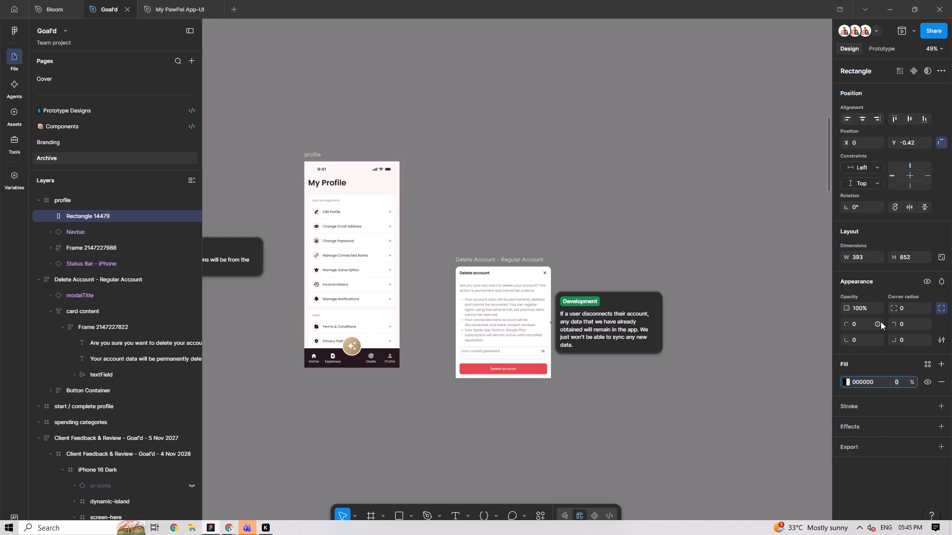
{"action": "type", "text": "100"}
{"action": "key", "text": "ctrl+a"}
{"action": "type", "text": "25"}
{"action": "key", "text": "Return"}
Move the Delete Account overlay into the My Profile frame above the dimming layer and align it to the frame's bottom.
{"action": "key", "text": "ctrl+backslash"}
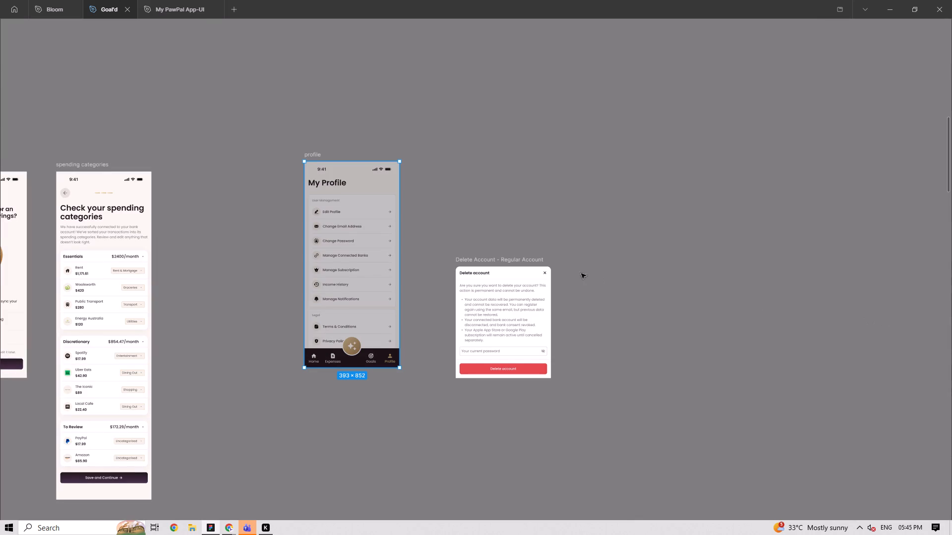
{"action": "left_click", "coordinate": [485, 256]}
{"action": "key", "text": "ctrl+x"}
{"action": "left_click", "coordinate": [311, 152]}
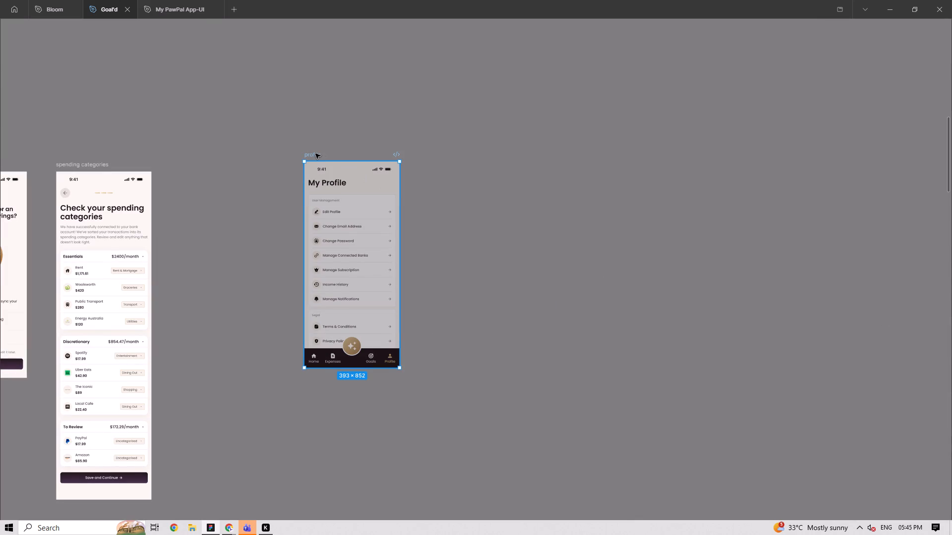
{"action": "key", "text": "ctrl+v"}
{"action": "scroll", "coordinate": [320, 310], "scroll_direction": "up", "scroll_amount": 3, "text": "ctrl"}
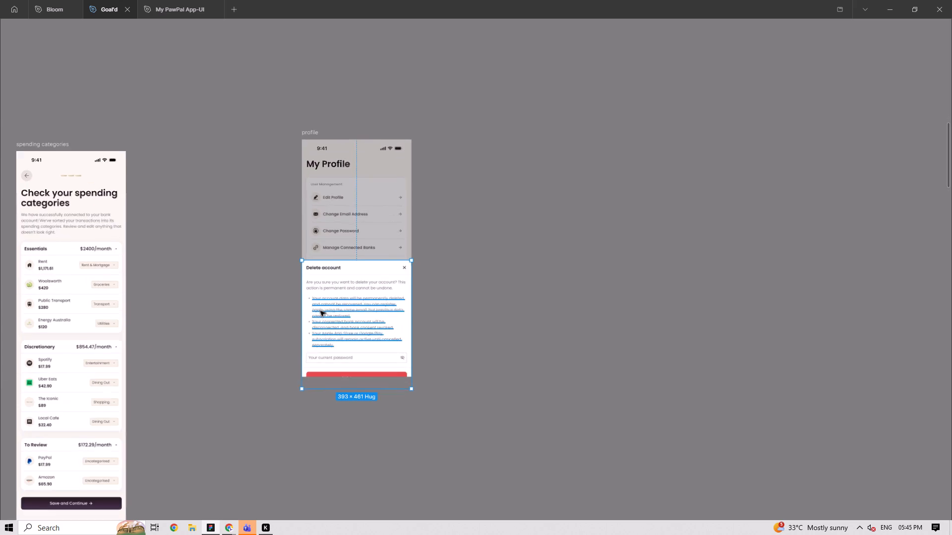
{"action": "key", "text": "alt+s"}
{"action": "left_click", "coordinate": [470, 311]}
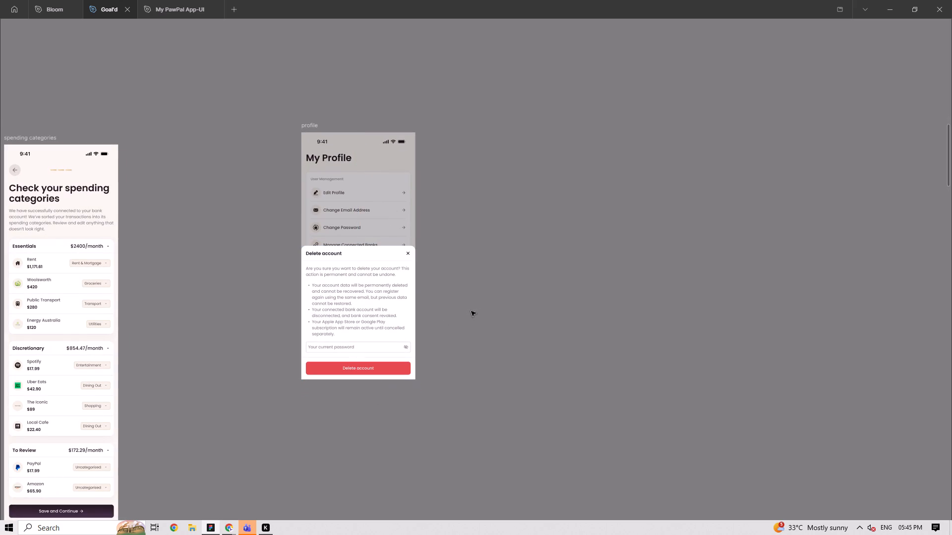
Examine the assembled Delete Account screen alongside the neighbouring screens and Client Feedback & Review boards, and check the frame's properties.
{"action": "scroll", "coordinate": [528, 272], "scroll_direction": "down", "scroll_amount": 2, "text": "ctrl"}
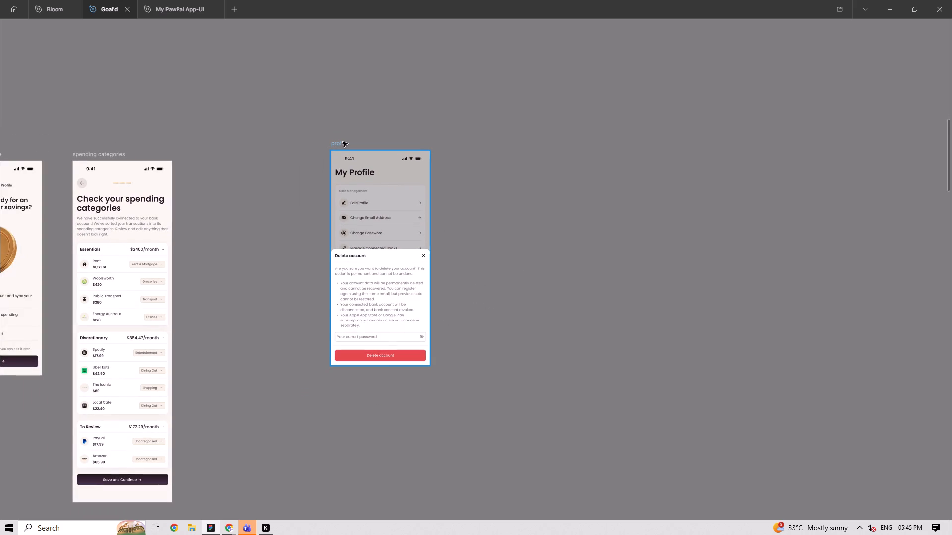
{"action": "left_click", "coordinate": [343, 142]}
{"action": "scroll", "coordinate": [536, 305], "scroll_direction": "down", "scroll_amount": 4, "text": "ctrl"}
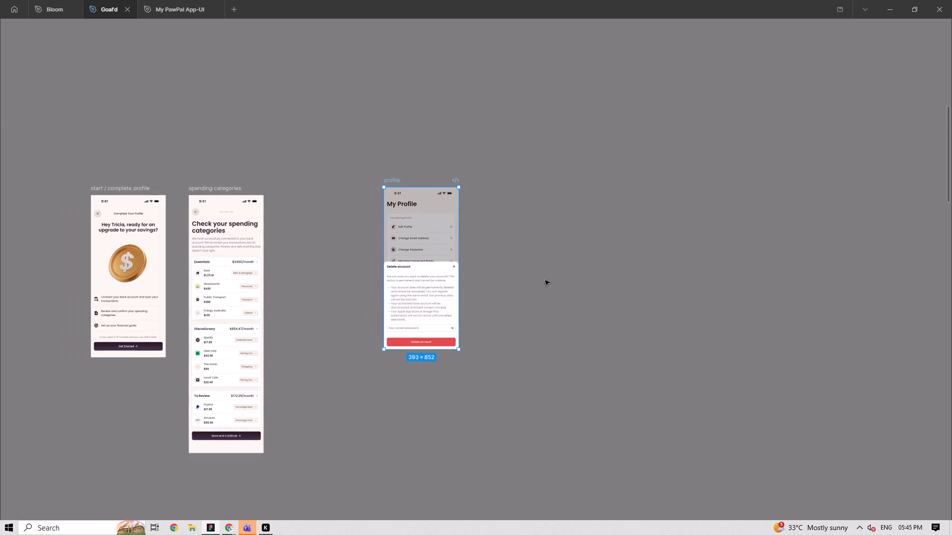
{"action": "scroll", "coordinate": [576, 269], "scroll_direction": "down", "scroll_amount": 4, "text": "ctrl"}
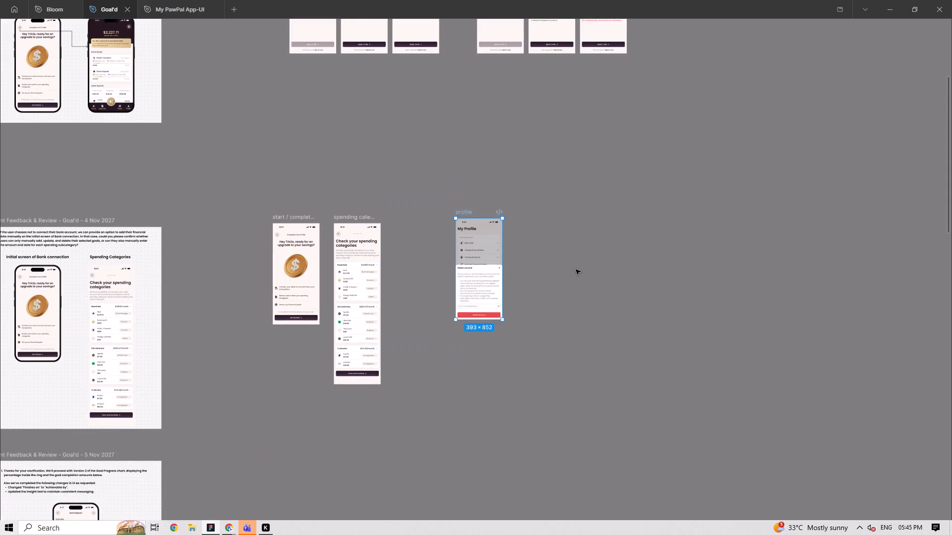
{"action": "scroll", "coordinate": [624, 269], "scroll_direction": "down", "scroll_amount": 3, "text": "ctrl"}
{"action": "scroll", "coordinate": [486, 253], "scroll_direction": "up", "scroll_amount": 1, "text": "ctrl"}
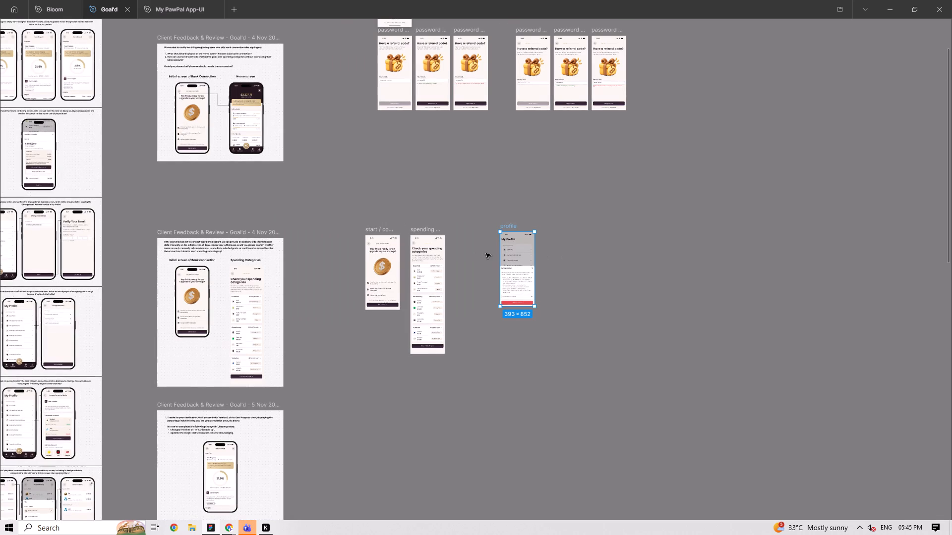
{"action": "scroll", "coordinate": [486, 253], "scroll_direction": "up", "scroll_amount": 4, "text": "ctrl"}
{"action": "scroll", "coordinate": [562, 252], "scroll_direction": "up", "scroll_amount": 5, "text": "ctrl"}
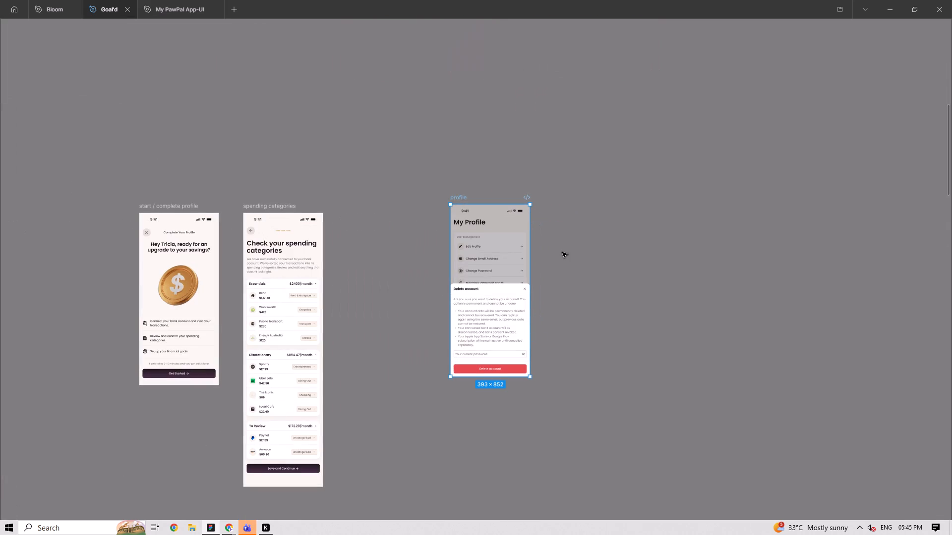
{"action": "key", "text": "ctrl+backslash"}
{"action": "scroll", "coordinate": [597, 244], "scroll_direction": "down", "scroll_amount": 6, "text": "ctrl"}
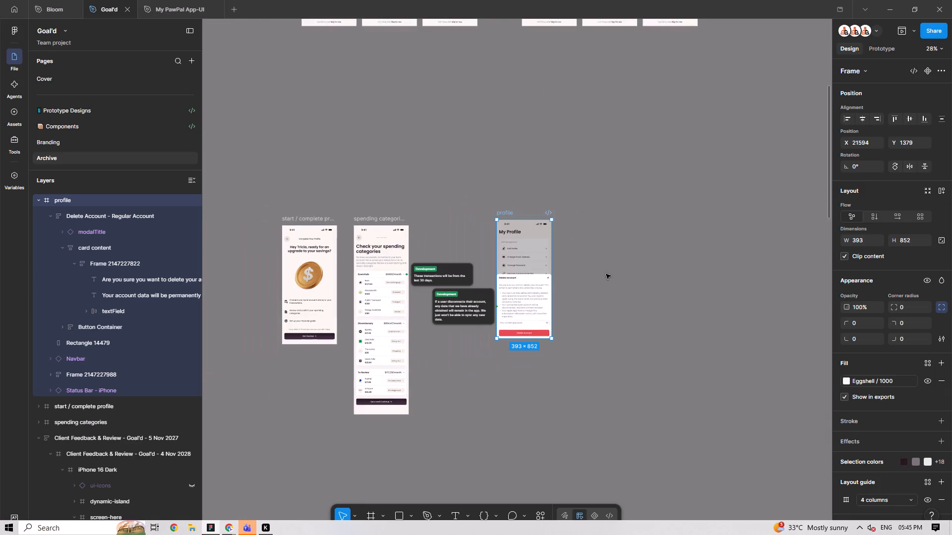
{"action": "scroll", "coordinate": [590, 293], "scroll_direction": "down", "scroll_amount": 3, "text": "ctrl"}
{"action": "scroll", "coordinate": [879, 387], "scroll_direction": "down", "scroll_amount": 11}
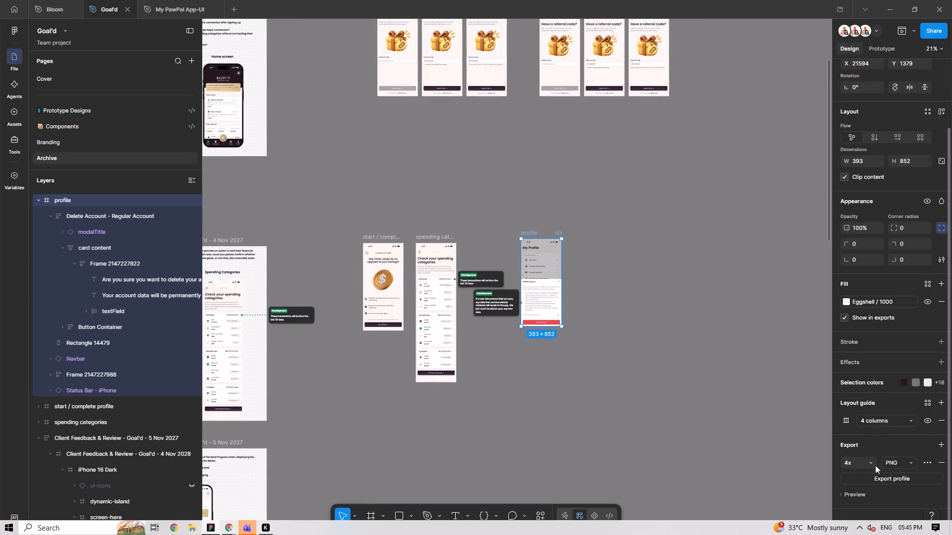
Set the vertical padding of the Delete Account overlay's Button Container to 32.
{"action": "scroll", "coordinate": [548, 316], "scroll_direction": "up", "scroll_amount": 6, "text": "ctrl"}
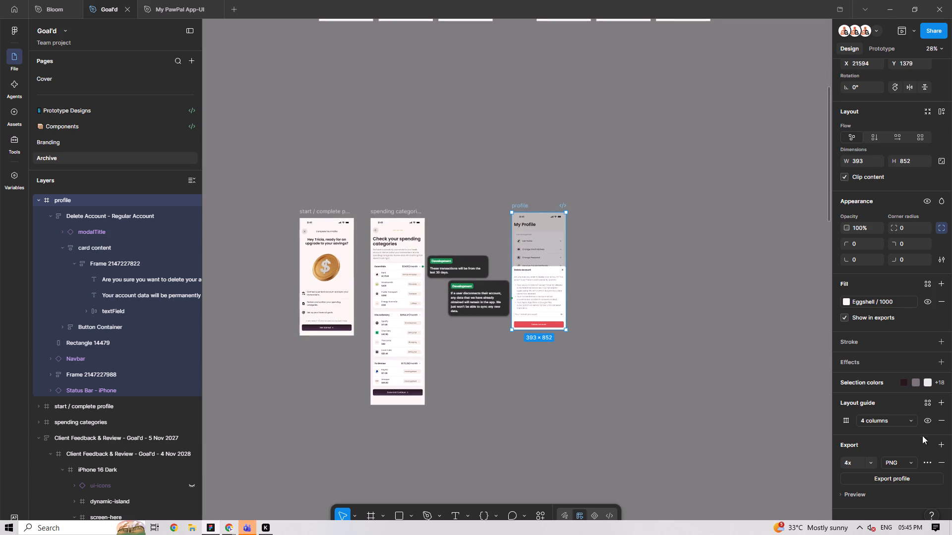
{"action": "scroll", "coordinate": [584, 338], "scroll_direction": "up", "scroll_amount": 5, "text": "ctrl"}
{"action": "left_click", "coordinate": [525, 318]}
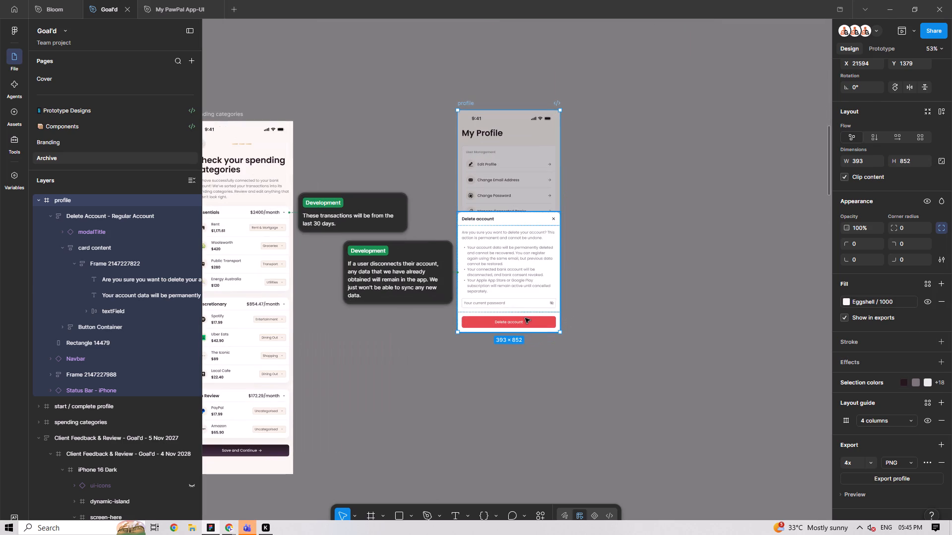
{"action": "double_click", "coordinate": [525, 318]}
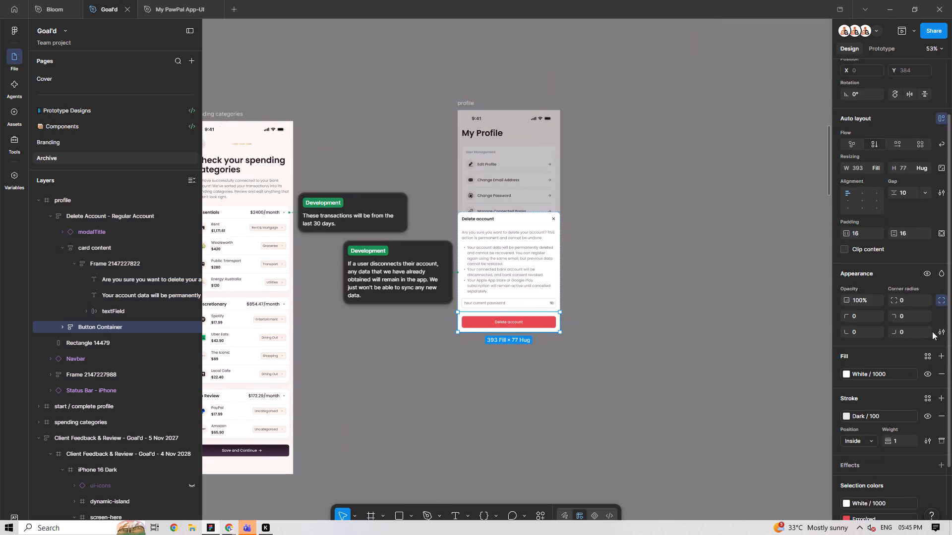
{"action": "left_click", "coordinate": [916, 230]}
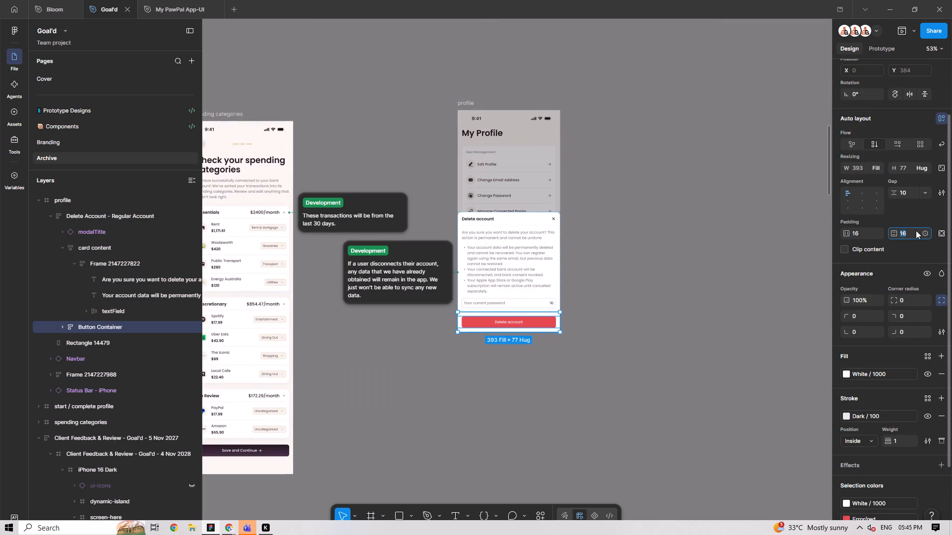
{"action": "key", "text": "4"}
{"action": "key", "text": "ctrl+a"}
{"action": "type", "text": "32"}
{"action": "key", "text": "Return"}
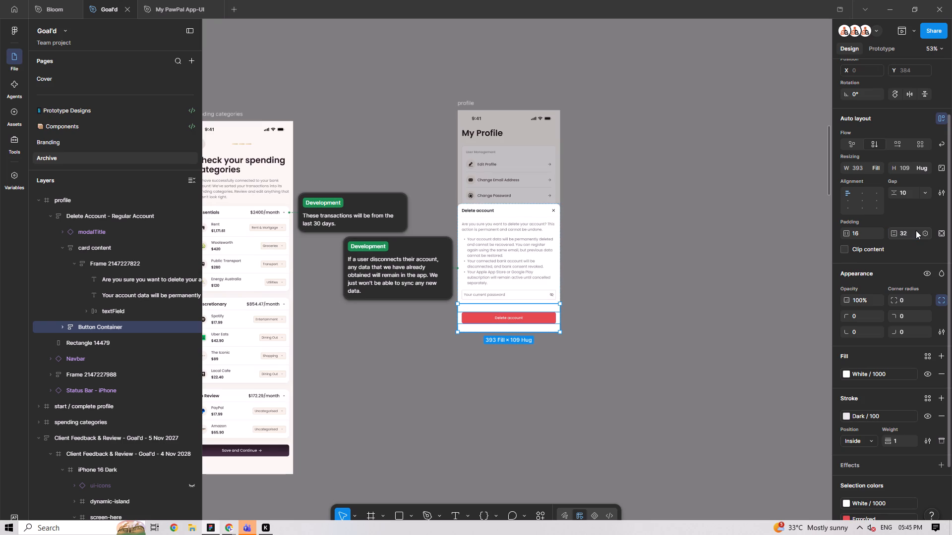
{"action": "key", "text": "ctrl+backslash"}
{"action": "left_click", "coordinate": [745, 188]}
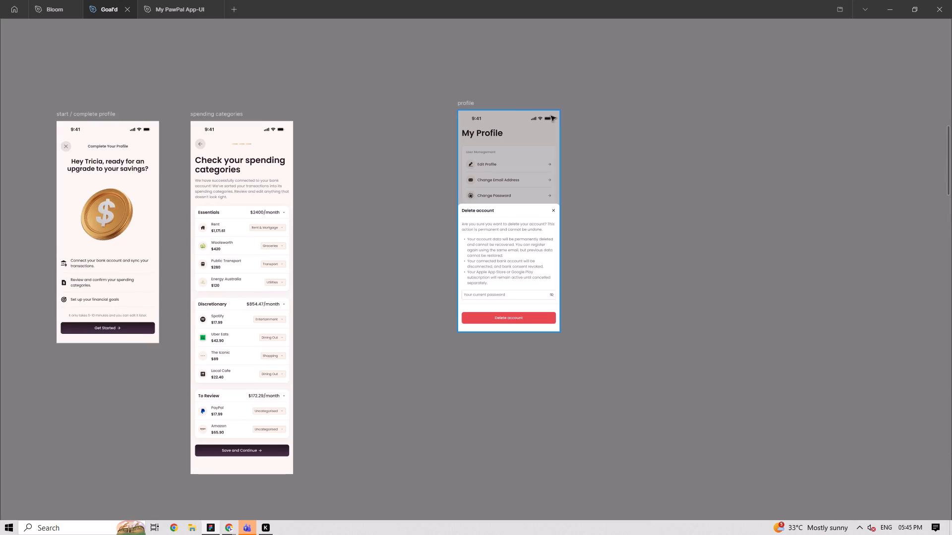
Set both the horizontal and vertical padding of the Delete Account overlay's card content to 24.
{"action": "left_click", "coordinate": [464, 102]}
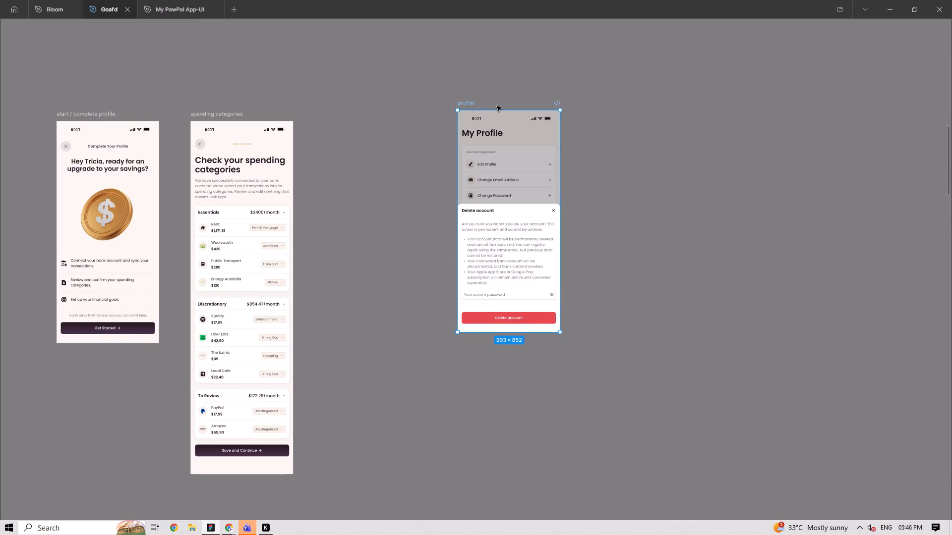
{"action": "key", "text": "ctrl+backslash"}
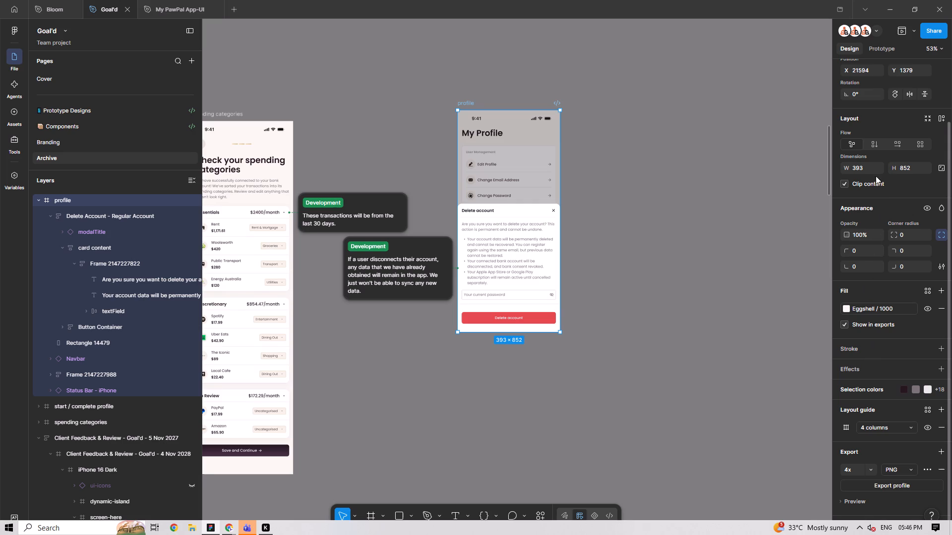
{"action": "left_click", "coordinate": [499, 239]}
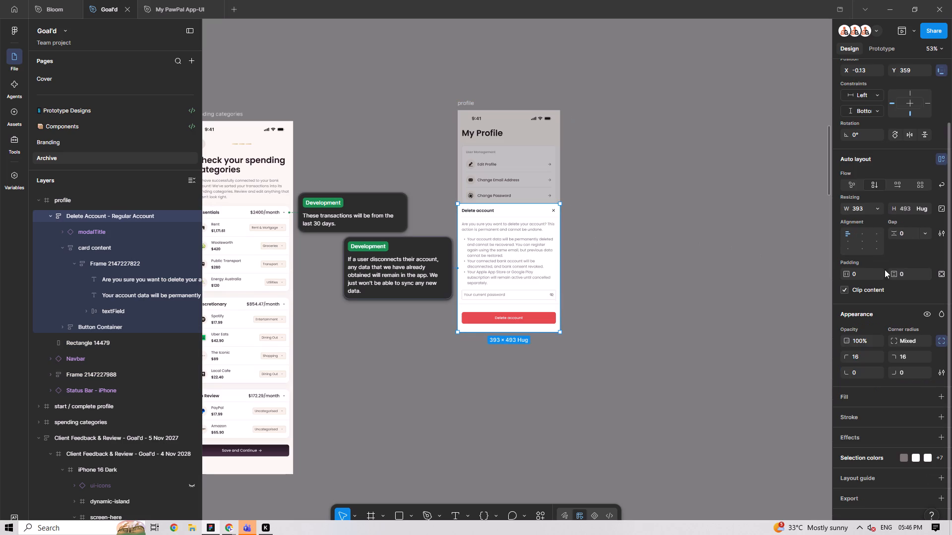
{"action": "double_click", "coordinate": [519, 240]}
{"action": "scroll", "coordinate": [505, 230], "scroll_direction": "up", "scroll_amount": 3, "text": "ctrl"}
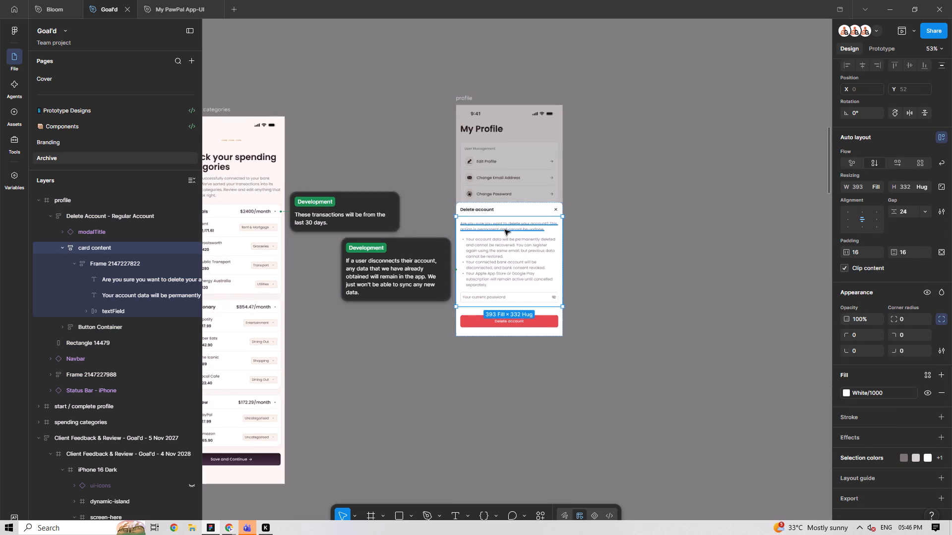
{"action": "scroll", "coordinate": [505, 230], "scroll_direction": "up", "scroll_amount": 1, "text": "ctrl"}
{"action": "left_click", "coordinate": [860, 255]}
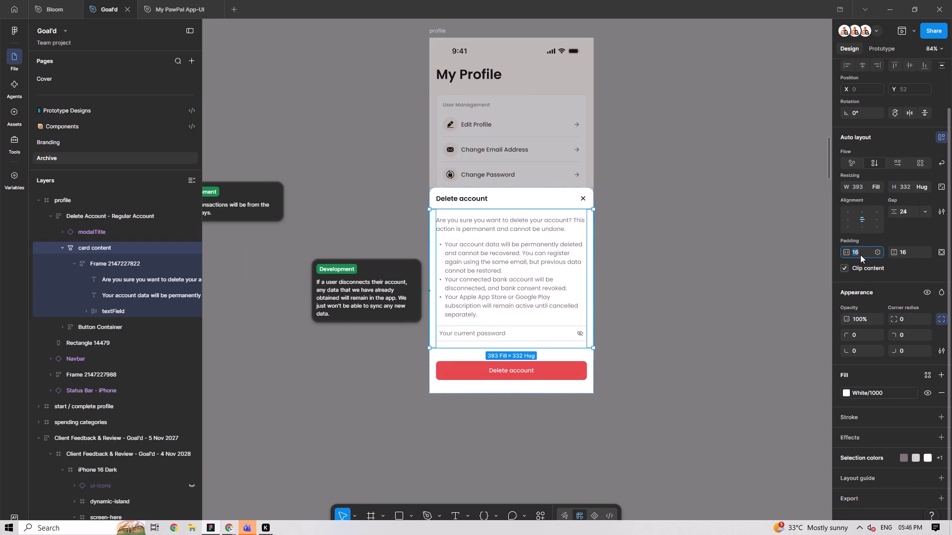
{"action": "type", "text": "24"}
{"action": "key", "text": "Tab"}
{"action": "type", "text": "24"}
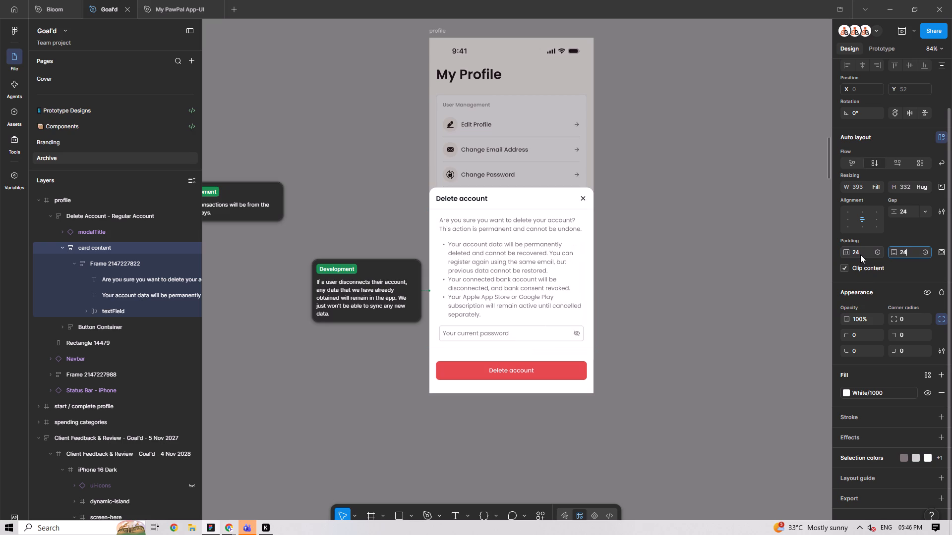
{"action": "key", "text": "Return"}
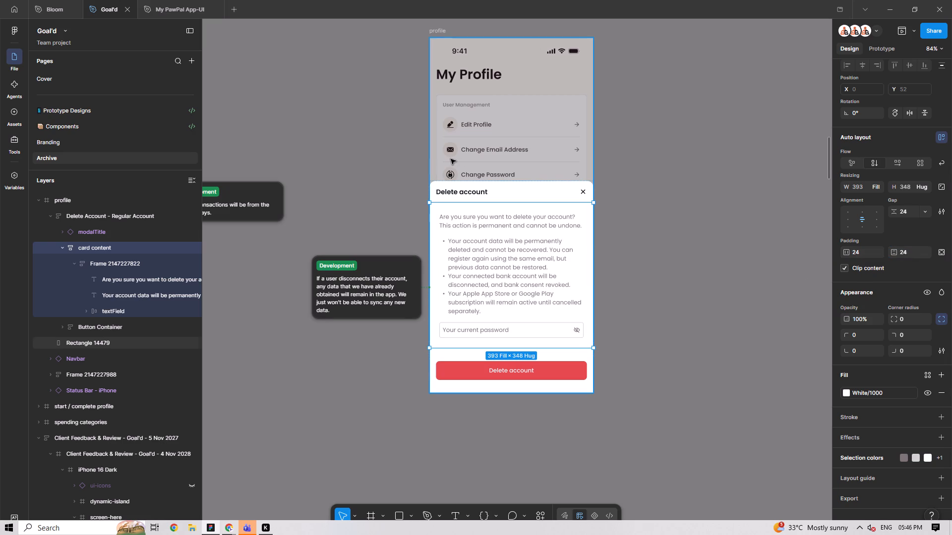
Set the vertical padding of the Delete Account overlay's card content to 20.
{"action": "left_click", "coordinate": [513, 190]}
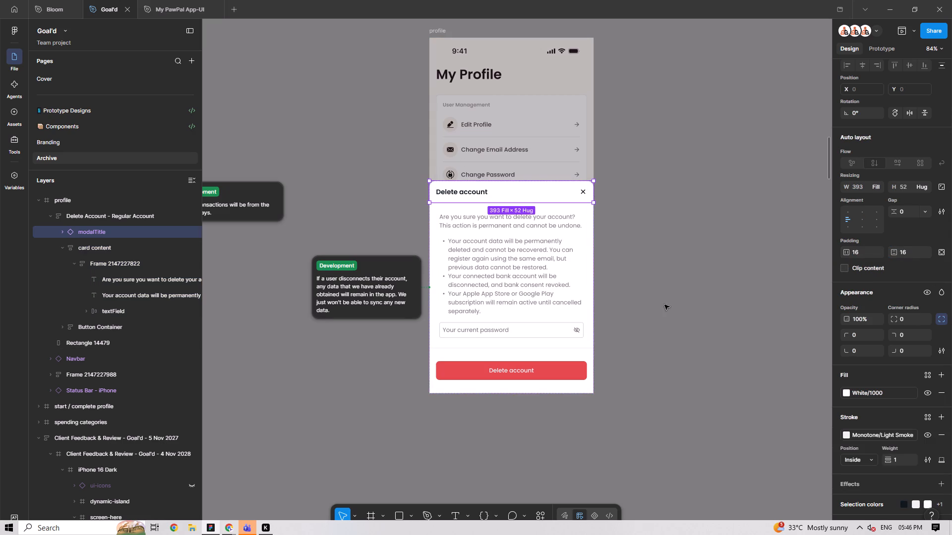
{"action": "left_click", "coordinate": [673, 292]}
{"action": "double_click", "coordinate": [491, 252]}
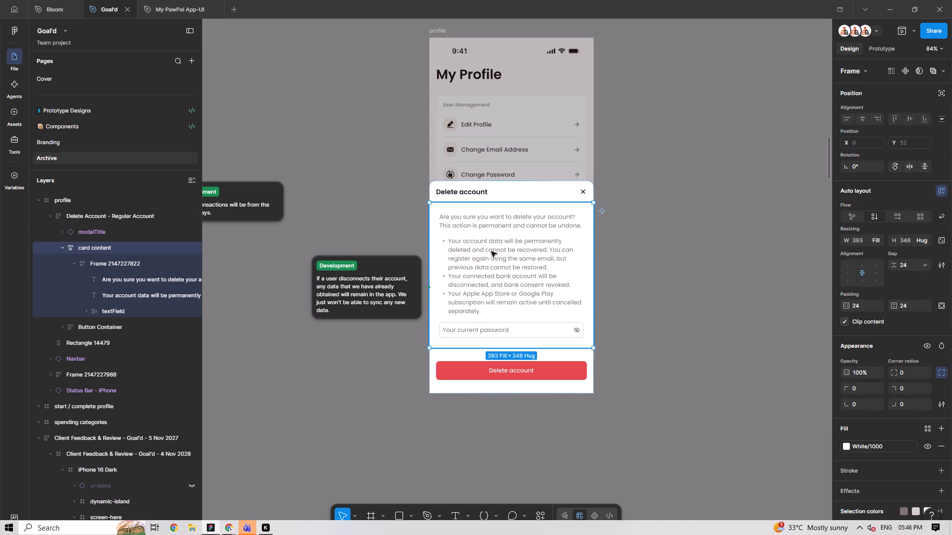
{"action": "left_click", "coordinate": [915, 302]}
{"action": "type", "text": "16"}
{"action": "key", "text": "ctrl+a"}
{"action": "type", "text": "20"}
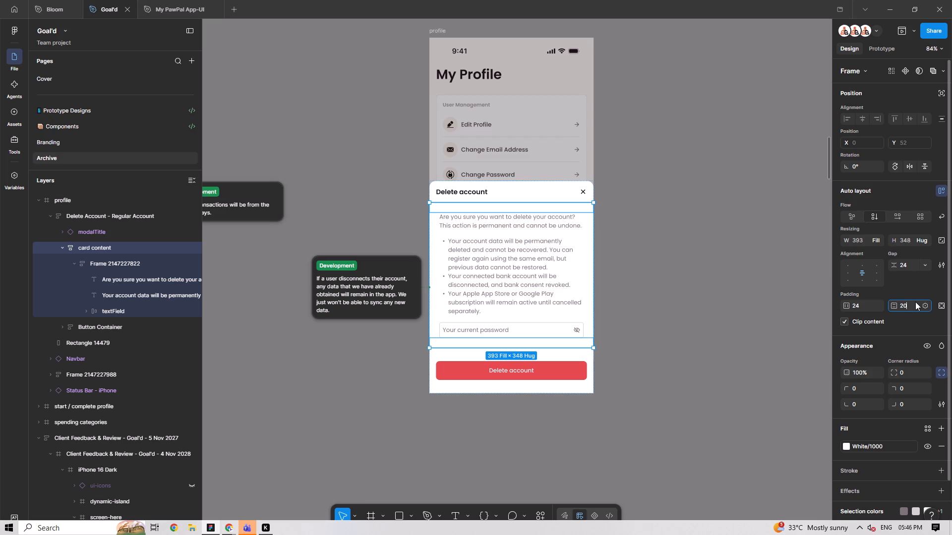
{"action": "key", "text": "Return"}
{"action": "left_click", "coordinate": [755, 303]}
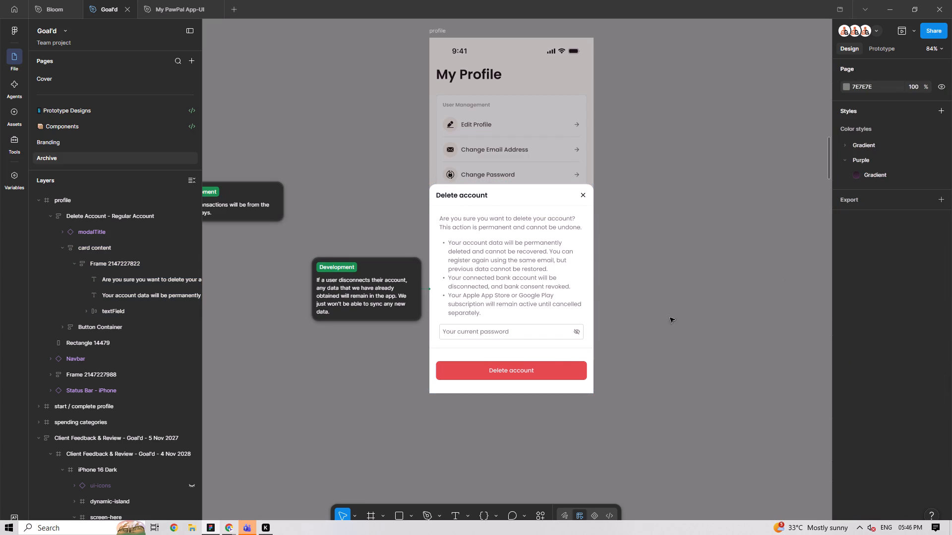
Set the horizontal padding of the Delete Account overlay's Button Container to 24.
{"action": "double_click", "coordinate": [532, 363]}
{"action": "left_click", "coordinate": [509, 320]}
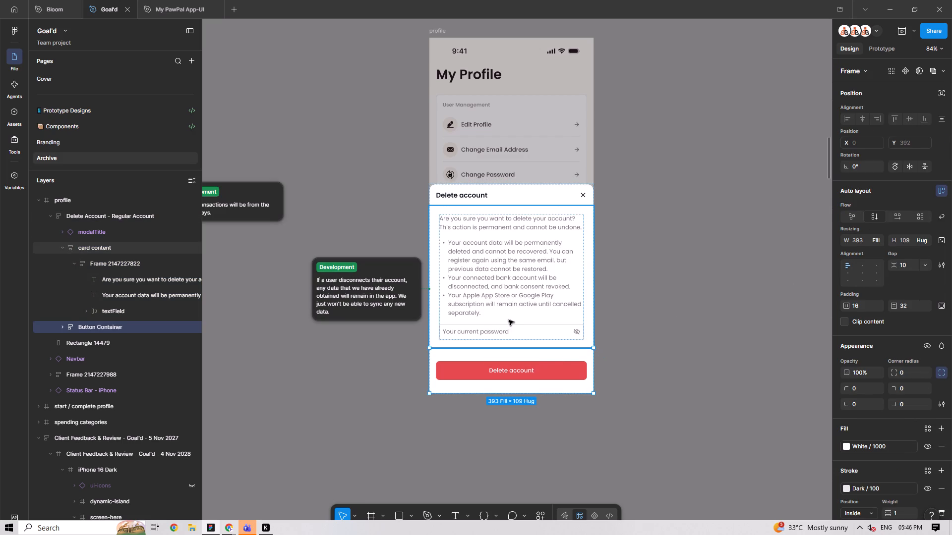
{"action": "left_click", "coordinate": [572, 355]}
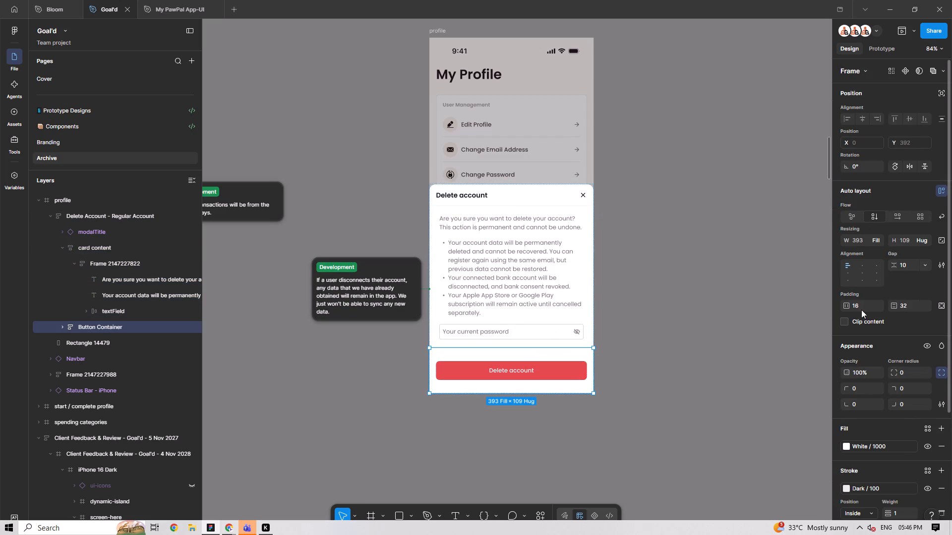
{"action": "left_click", "coordinate": [863, 301]}
{"action": "type", "text": "24"}
{"action": "key", "text": "Return"}
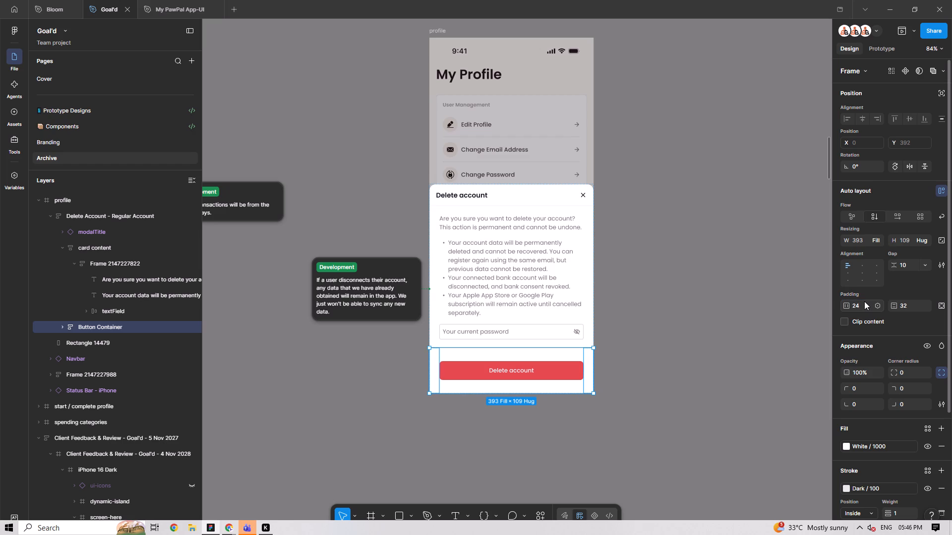
{"action": "left_click", "coordinate": [717, 333]}
Copy the whole profile frame containing the Delete Account overlay as a PNG image.
{"action": "scroll", "coordinate": [689, 306], "scroll_direction": "down", "scroll_amount": 7, "text": "ctrl"}
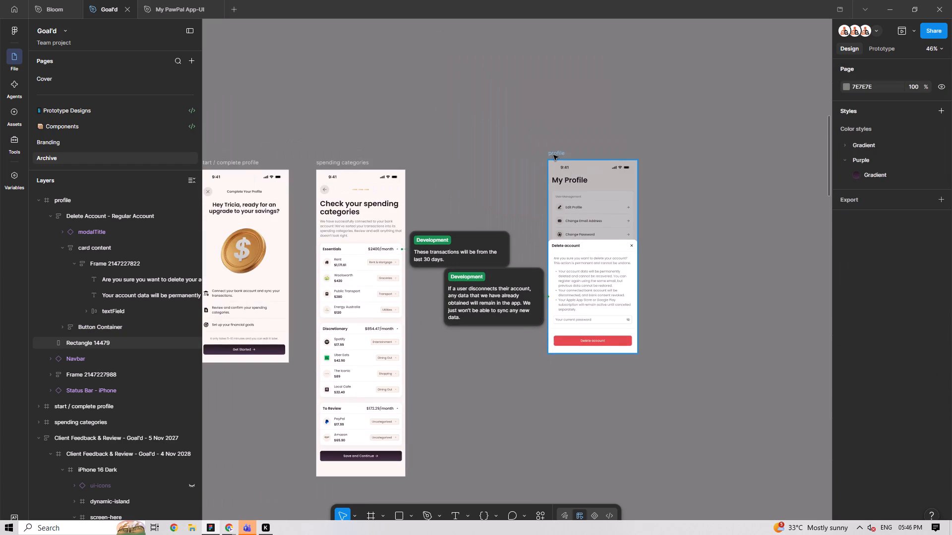
{"action": "left_click", "coordinate": [553, 155]}
{"action": "scroll", "coordinate": [742, 243], "scroll_direction": "down", "scroll_amount": 5, "text": "ctrl"}
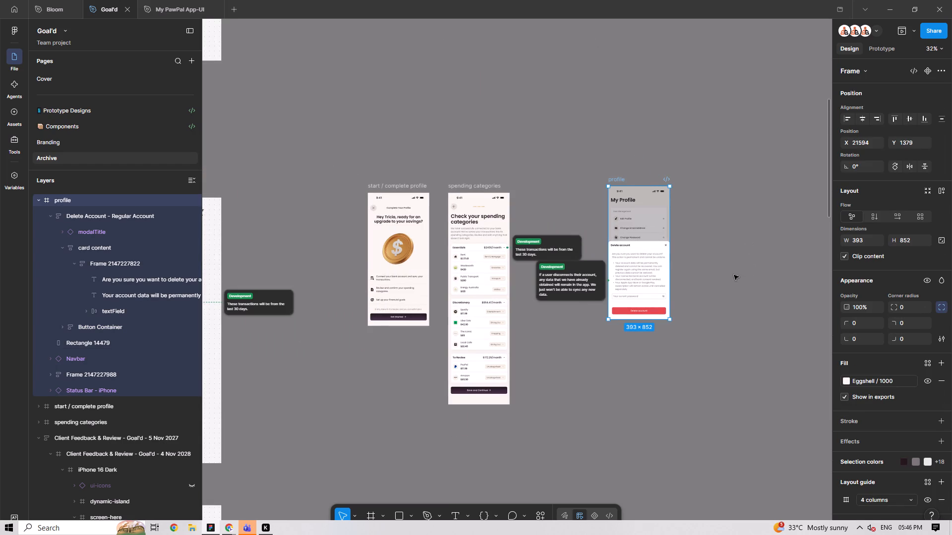
{"action": "key", "text": "ctrl+backslash"}
{"action": "key", "text": "ctrl+backslash"}
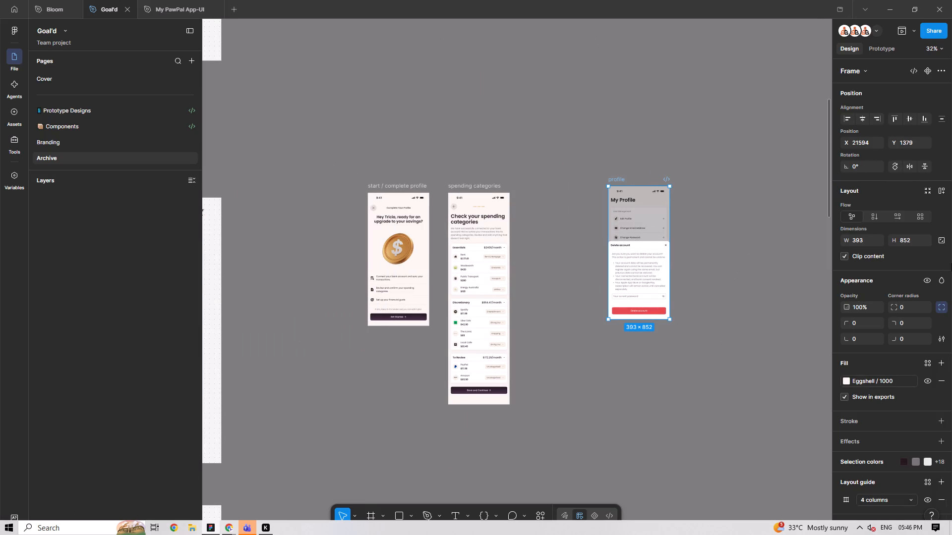
{"action": "scroll", "coordinate": [899, 373], "scroll_direction": "down", "scroll_amount": 6}
{"action": "scroll", "coordinate": [880, 458], "scroll_direction": "down", "scroll_amount": 1}
{"action": "key", "text": "ctrl+shift+c"}
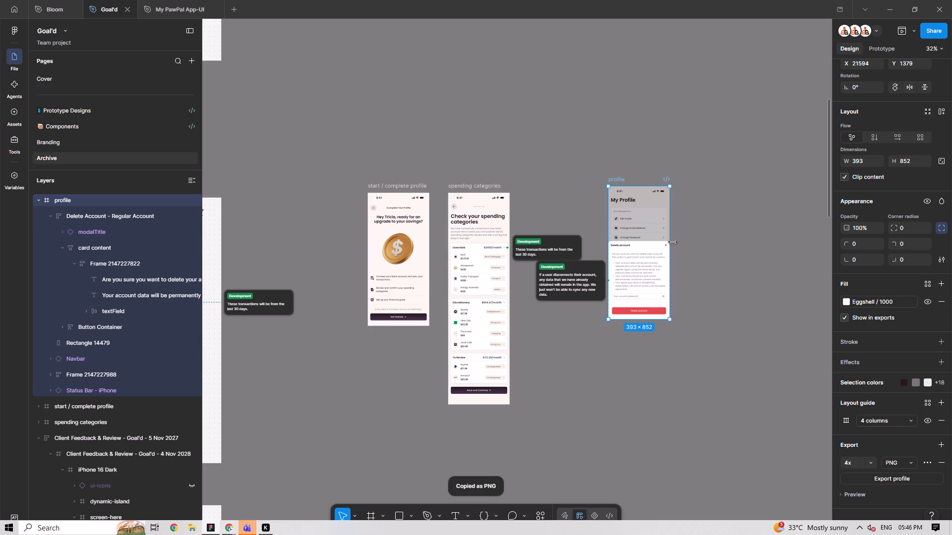
{"action": "key", "text": "ctrl+backslash"}
{"action": "left_click", "coordinate": [770, 235]}
{"action": "right_click", "coordinate": [788, 209]}
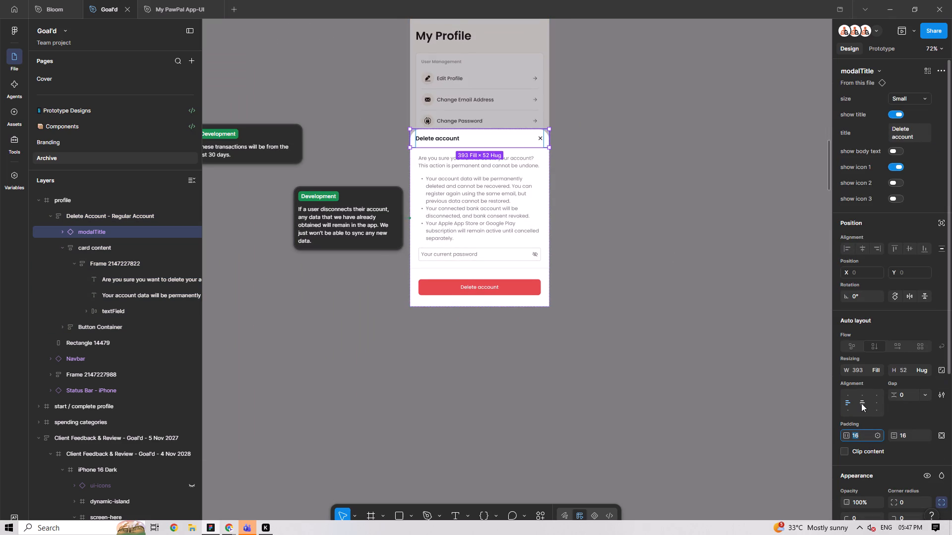
Set both the horizontal and vertical padding of the Delete Account overlay's modalTitle to 24.
{"action": "key", "text": "3"}
{"action": "key", "text": "ctrl+a"}
{"action": "type", "text": "24"}
{"action": "key", "text": "Tab"}
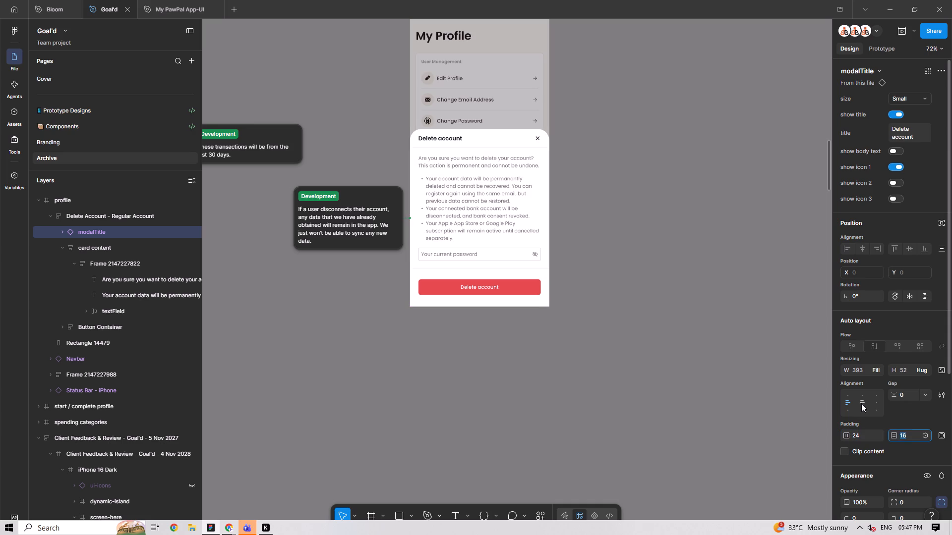
{"action": "type", "text": "24"}
{"action": "key", "text": "Return"}
{"action": "left_click", "coordinate": [599, 257]}
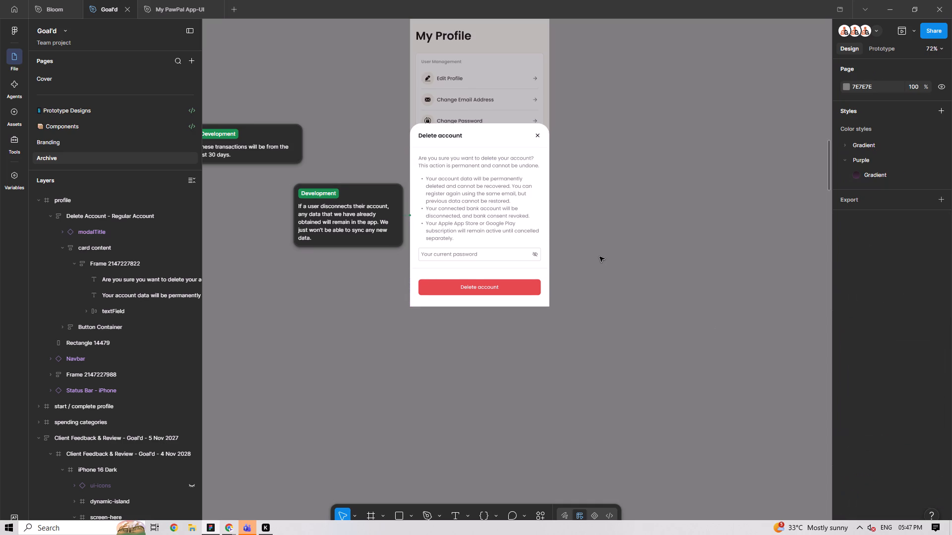
Check the padding of the Delete Account overlay's card content, Button Container and modalTitle, and review the screen beside its neighbours.
{"action": "double_click", "coordinate": [469, 177]}
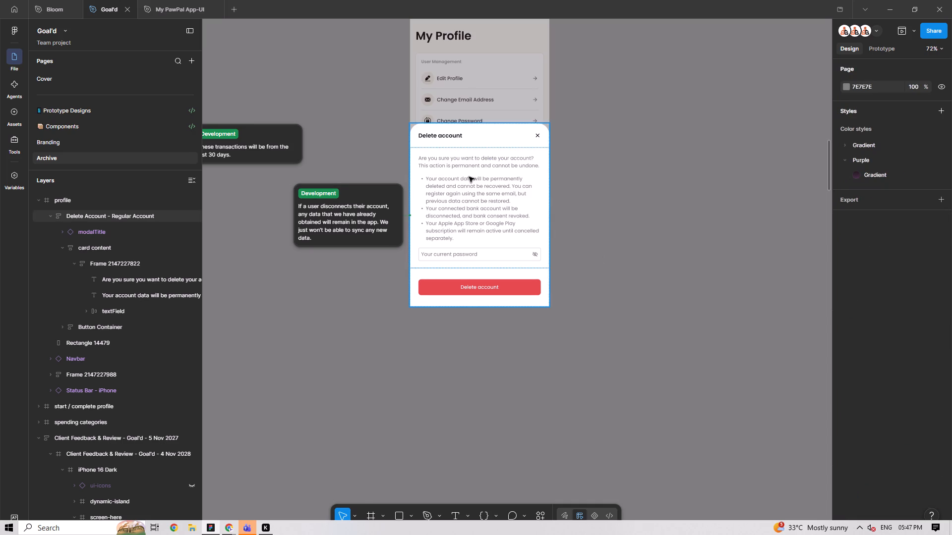
{"action": "scroll", "coordinate": [444, 137], "scroll_direction": "up", "scroll_amount": 6, "text": "ctrl"}
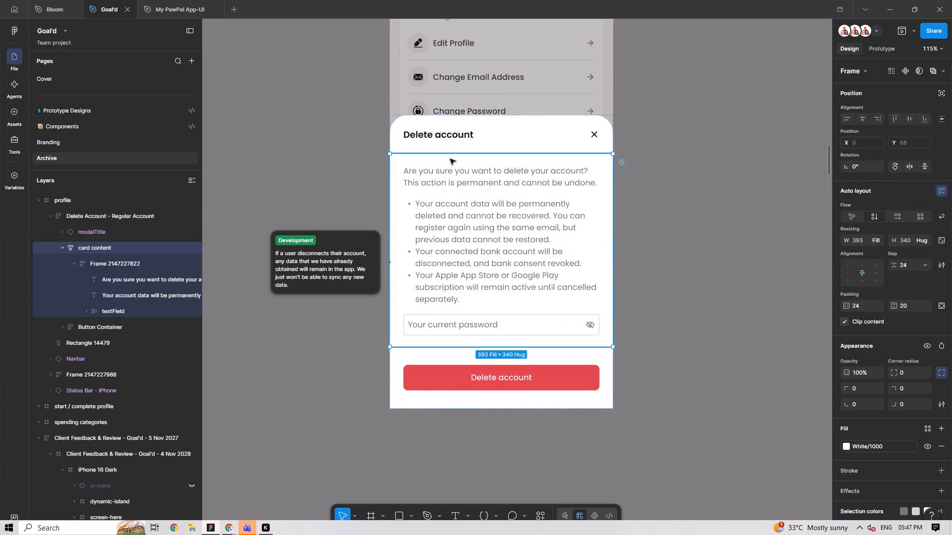
{"action": "left_click", "coordinate": [448, 365]}
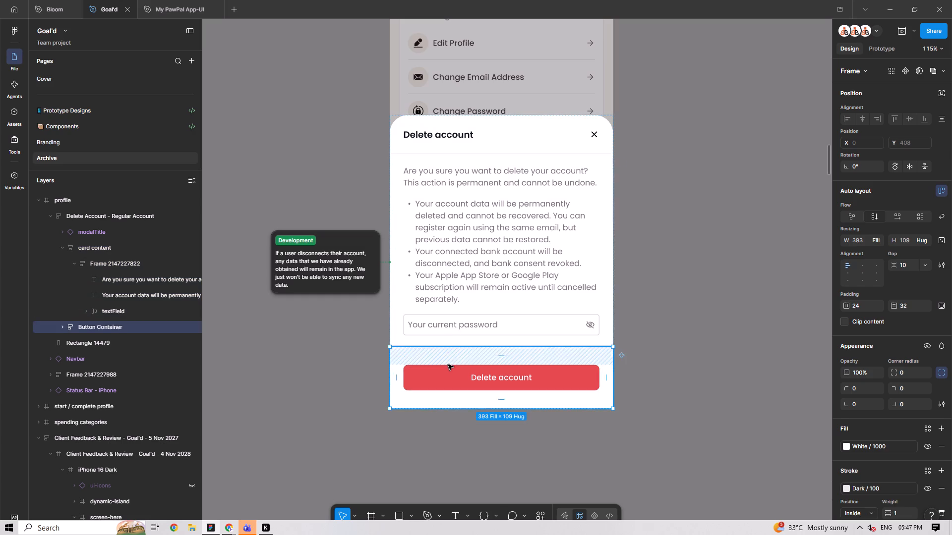
{"action": "left_click", "coordinate": [451, 283]}
{"action": "left_click", "coordinate": [473, 135]}
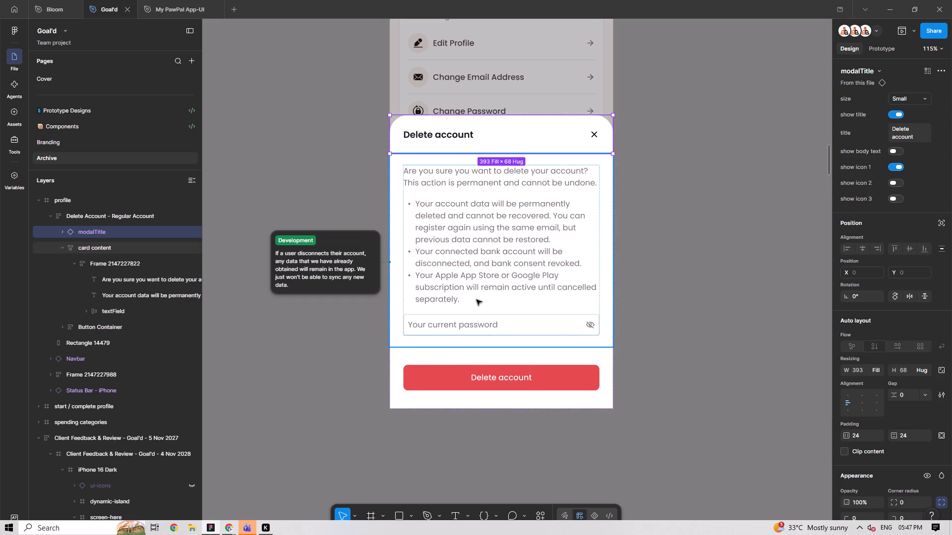
{"action": "scroll", "coordinate": [476, 300], "scroll_direction": "down", "scroll_amount": 4, "text": "ctrl"}
{"action": "left_click", "coordinate": [681, 282]}
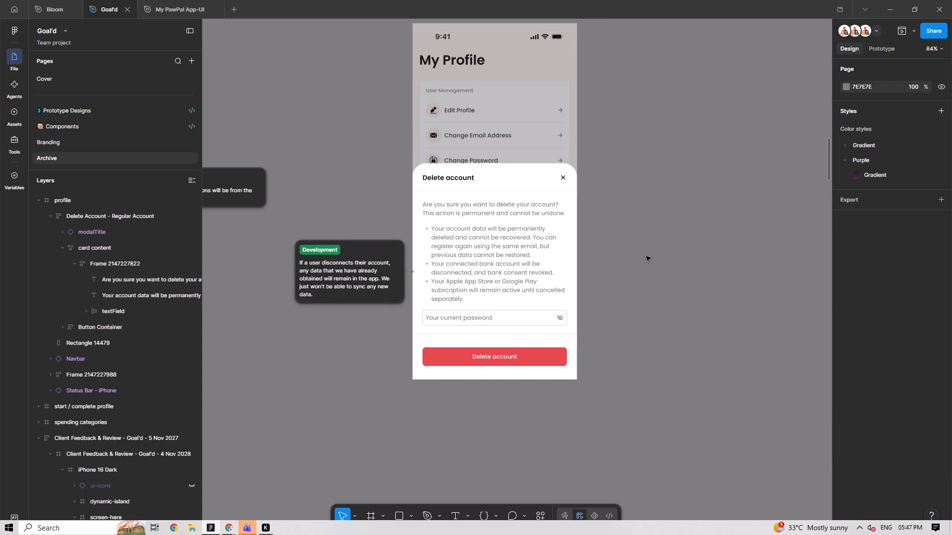
{"action": "scroll", "coordinate": [648, 256], "scroll_direction": "down", "scroll_amount": 12, "text": "ctrl"}
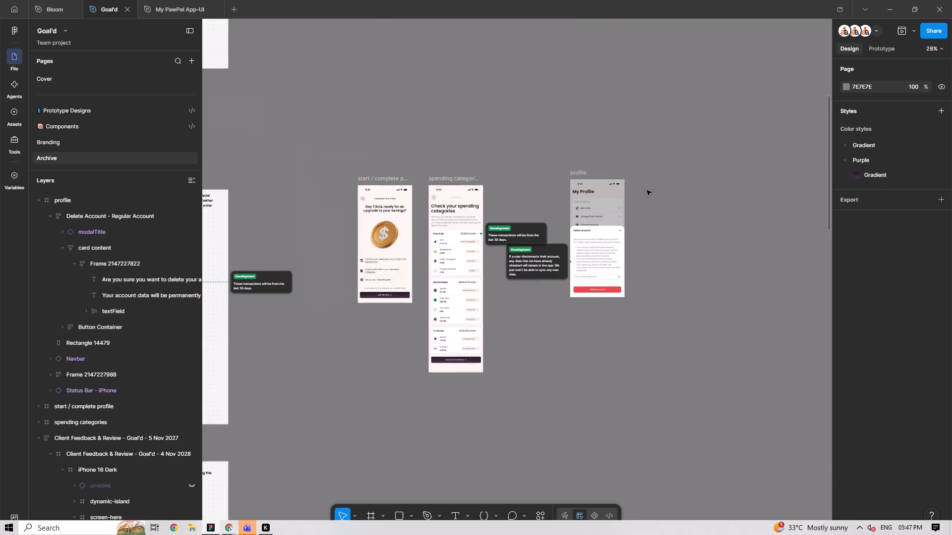
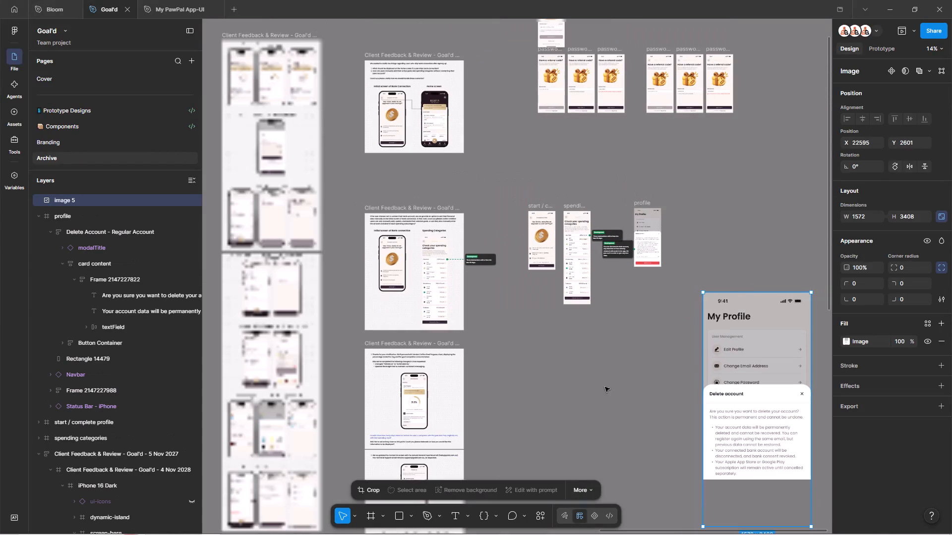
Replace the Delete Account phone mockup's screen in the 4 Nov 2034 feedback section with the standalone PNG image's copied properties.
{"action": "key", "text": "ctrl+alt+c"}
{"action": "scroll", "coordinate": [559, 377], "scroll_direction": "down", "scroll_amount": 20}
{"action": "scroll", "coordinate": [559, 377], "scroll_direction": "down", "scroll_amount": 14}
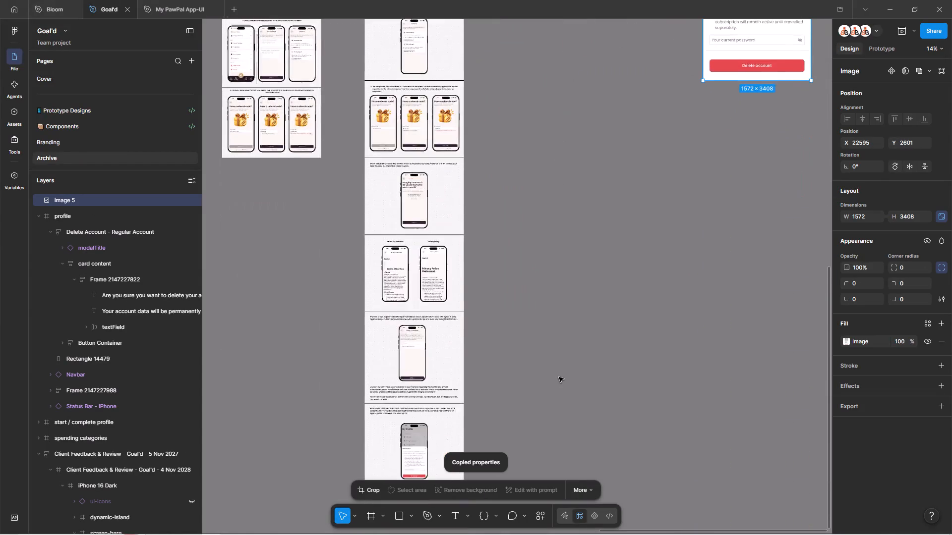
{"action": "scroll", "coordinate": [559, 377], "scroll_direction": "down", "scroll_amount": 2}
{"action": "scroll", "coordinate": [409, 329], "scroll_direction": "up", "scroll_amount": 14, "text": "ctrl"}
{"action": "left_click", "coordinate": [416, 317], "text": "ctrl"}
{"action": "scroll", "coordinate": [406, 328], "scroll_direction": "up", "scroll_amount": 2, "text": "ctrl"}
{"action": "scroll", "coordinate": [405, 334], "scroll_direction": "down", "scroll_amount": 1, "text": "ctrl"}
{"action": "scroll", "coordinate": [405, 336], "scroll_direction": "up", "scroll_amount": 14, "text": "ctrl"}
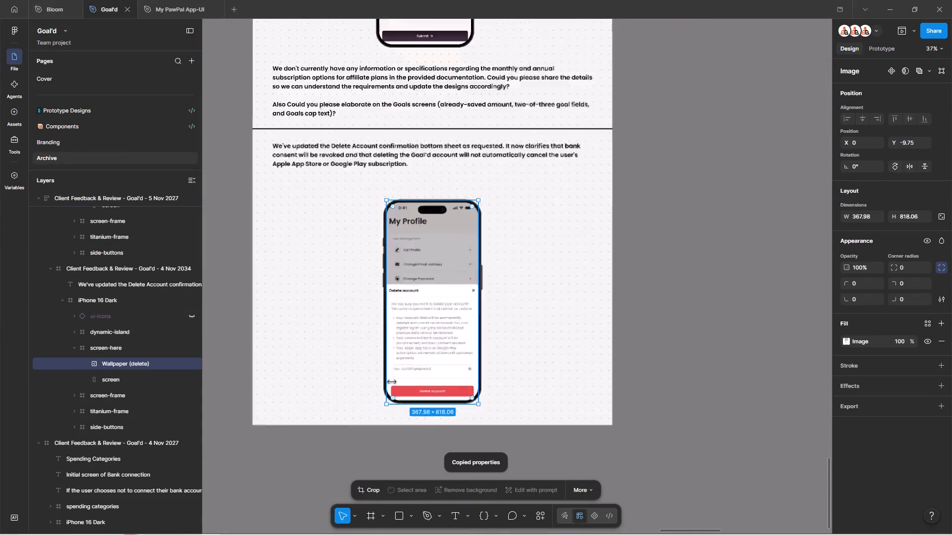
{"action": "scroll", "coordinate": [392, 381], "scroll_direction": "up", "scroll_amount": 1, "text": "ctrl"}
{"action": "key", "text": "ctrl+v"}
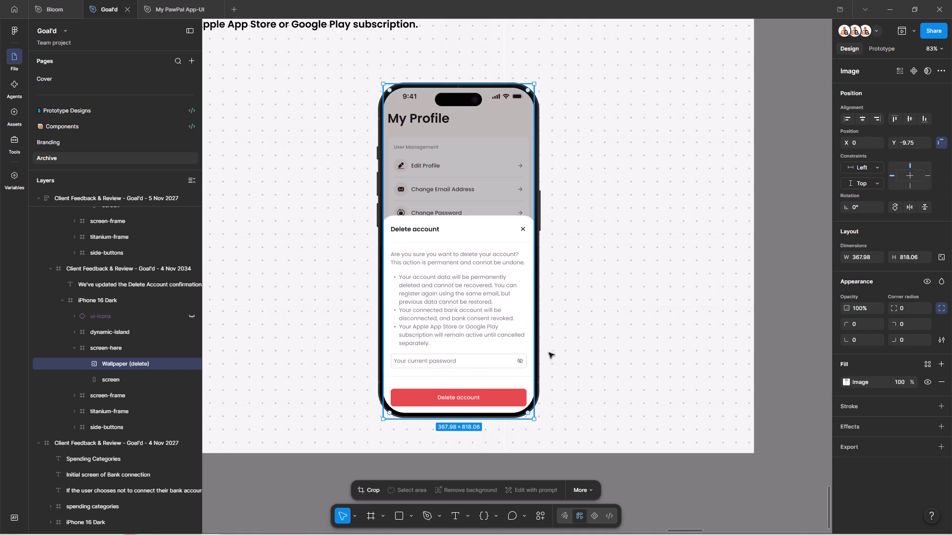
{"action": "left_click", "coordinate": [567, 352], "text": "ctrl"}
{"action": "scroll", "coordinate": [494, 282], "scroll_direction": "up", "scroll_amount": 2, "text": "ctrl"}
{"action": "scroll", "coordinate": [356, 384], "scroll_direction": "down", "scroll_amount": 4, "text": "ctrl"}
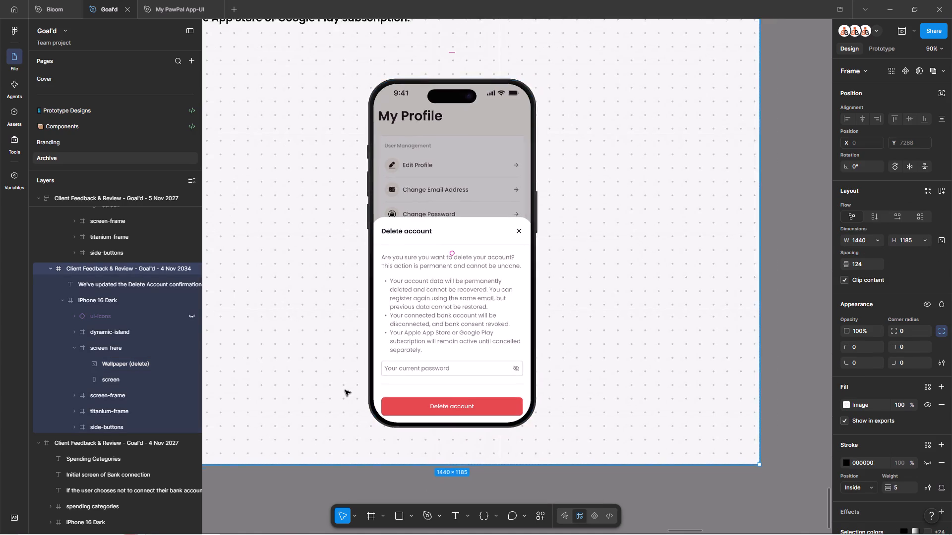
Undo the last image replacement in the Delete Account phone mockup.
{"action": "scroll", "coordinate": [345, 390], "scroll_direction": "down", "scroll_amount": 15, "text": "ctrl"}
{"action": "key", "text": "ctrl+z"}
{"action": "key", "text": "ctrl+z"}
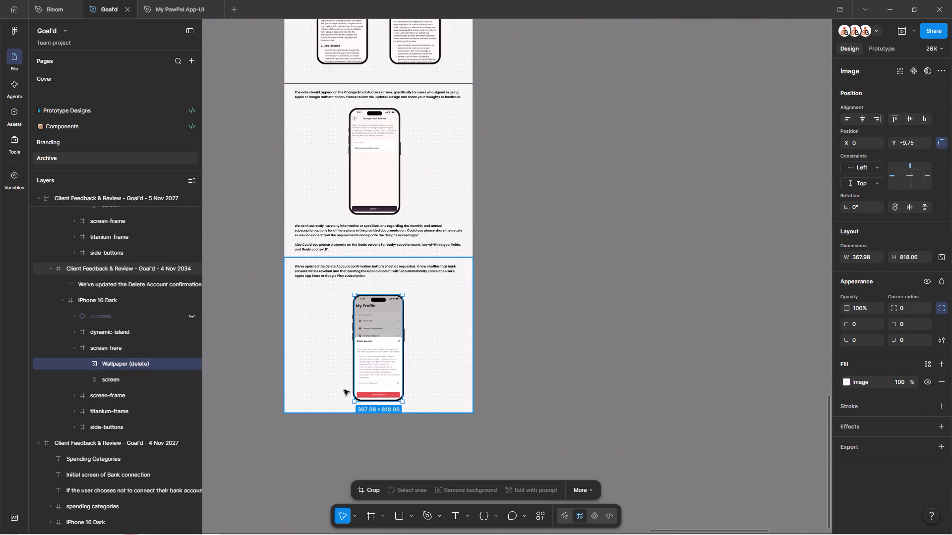
Delete the standalone 1572 × 3408 Delete Account image from the canvas.
{"action": "scroll", "coordinate": [344, 390], "scroll_direction": "down", "scroll_amount": 6, "text": "ctrl"}
{"action": "scroll", "coordinate": [590, 314], "scroll_direction": "up", "scroll_amount": 12}
{"action": "left_click", "coordinate": [592, 314]}
{"action": "scroll", "coordinate": [613, 308], "scroll_direction": "up", "scroll_amount": 1}
{"action": "scroll", "coordinate": [613, 308], "scroll_direction": "down", "scroll_amount": 1}
{"action": "scroll", "coordinate": [613, 308], "scroll_direction": "up", "scroll_amount": 4}
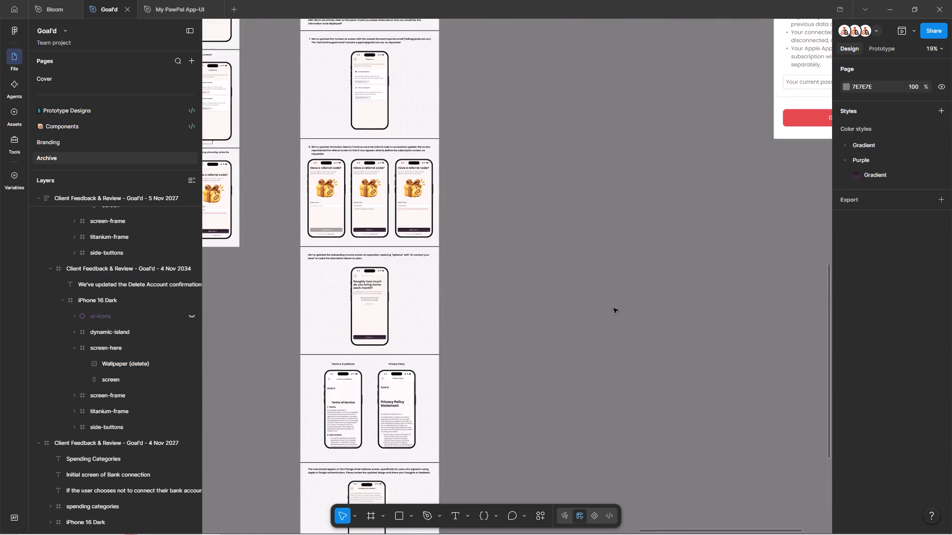
{"action": "scroll", "coordinate": [612, 307], "scroll_direction": "down", "scroll_amount": 5, "text": "shift"}
{"action": "double_click", "coordinate": [695, 100]}
{"action": "scroll", "coordinate": [595, 279], "scroll_direction": "down", "scroll_amount": 5, "text": "ctrl"}
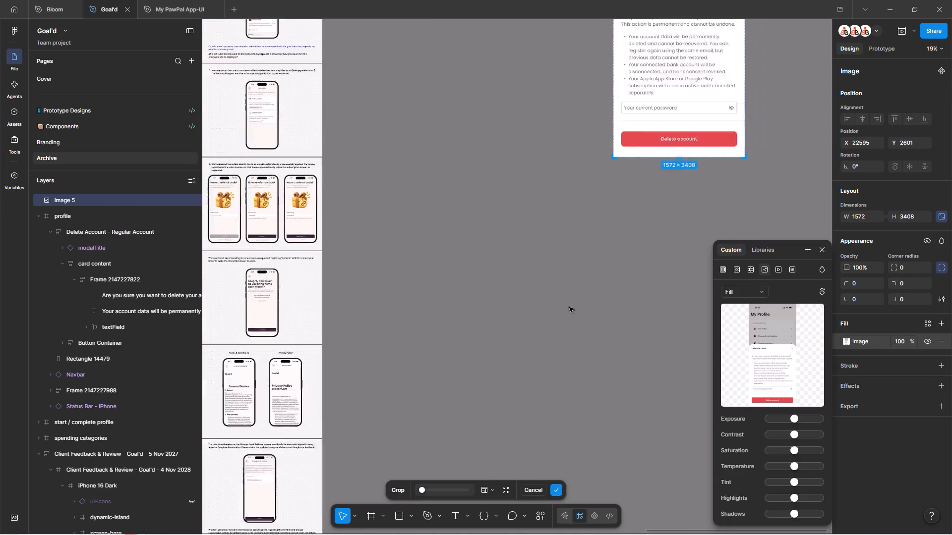
{"action": "left_click", "coordinate": [566, 307]}
{"action": "left_click", "coordinate": [649, 173]}
{"action": "key", "text": "Delete"}
{"action": "scroll", "coordinate": [649, 173], "scroll_direction": "up", "scroll_amount": 7}
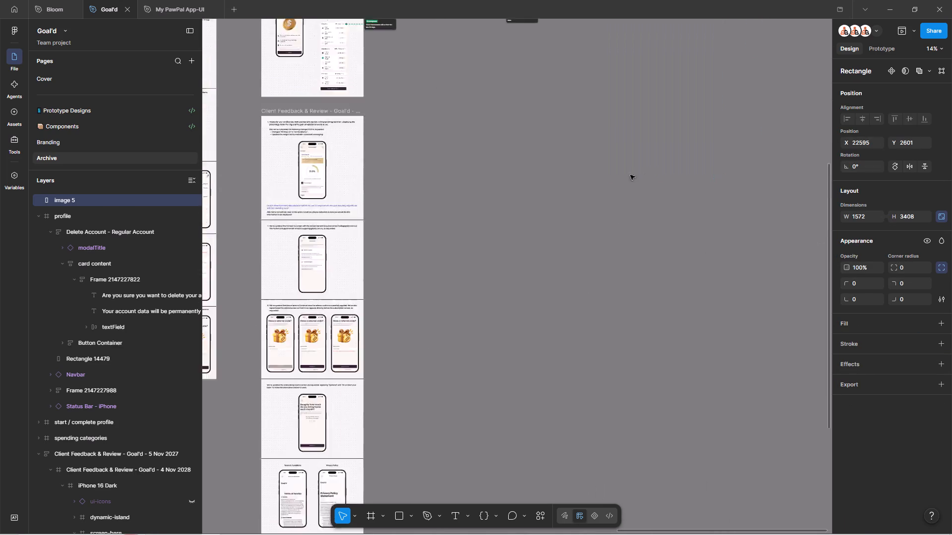
{"action": "scroll", "coordinate": [630, 175], "scroll_direction": "up", "scroll_amount": 6}
{"action": "scroll", "coordinate": [577, 207], "scroll_direction": "up", "scroll_amount": 1, "text": "ctrl"}
{"action": "key", "text": "Delete"}
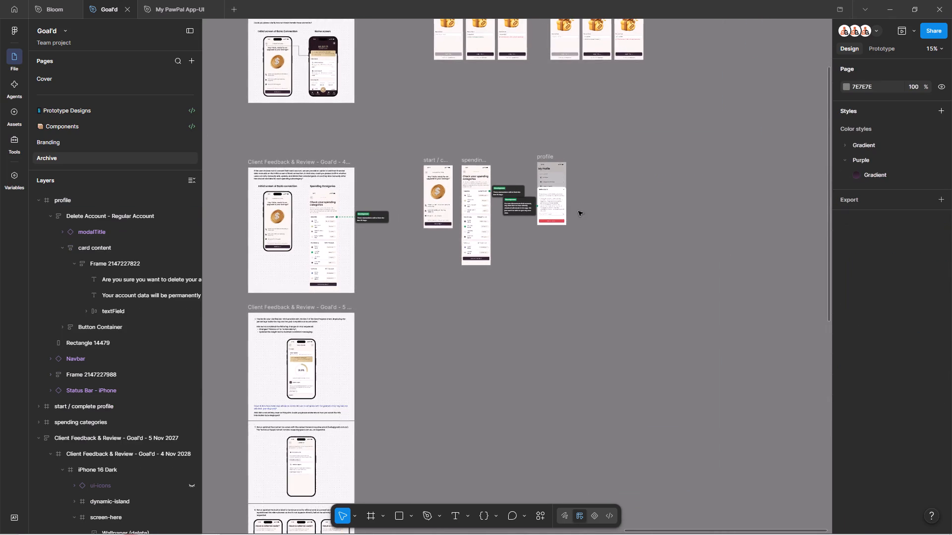
Set the Delete Account overlay's Button Container to 24 top padding and 42 bottom padding.
{"action": "scroll", "coordinate": [576, 211], "scroll_direction": "up", "scroll_amount": 15, "text": "ctrl"}
{"action": "left_click", "coordinate": [566, 219], "text": "ctrl"}
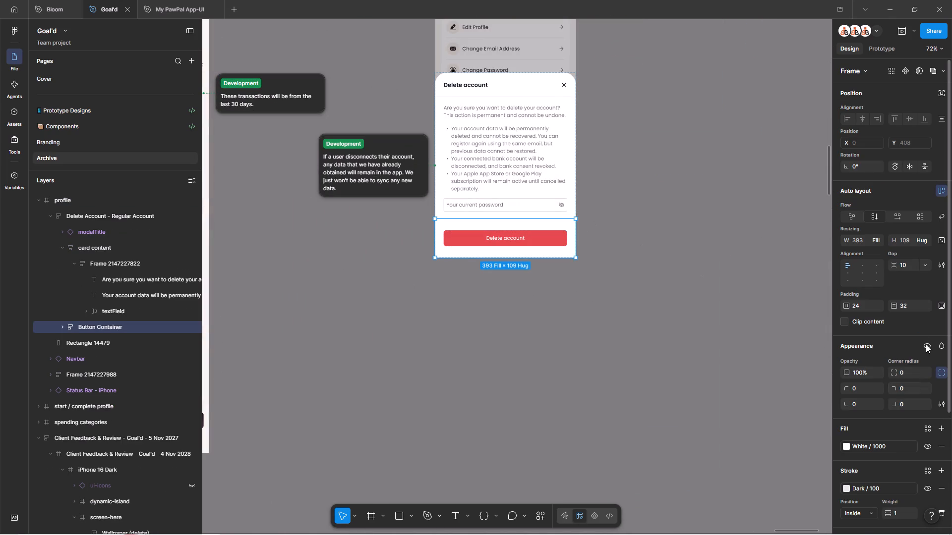
{"action": "left_click", "coordinate": [940, 303]}
{"action": "left_click", "coordinate": [904, 307]}
{"action": "type", "text": "24"}
{"action": "key", "text": "Return"}
{"action": "left_click", "coordinate": [906, 326]}
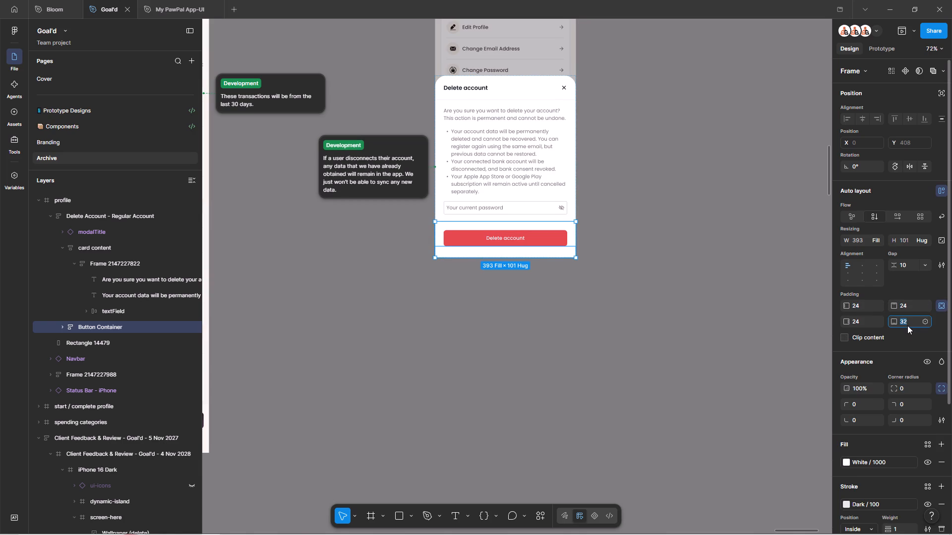
{"action": "key", "text": "4"}
{"action": "key", "text": "2"}
{"action": "key", "text": "Return"}
Copy the whole profile frame as a PNG and paste it as an image on the empty canvas beside the frame.
{"action": "key", "text": "ctrl+backslash"}
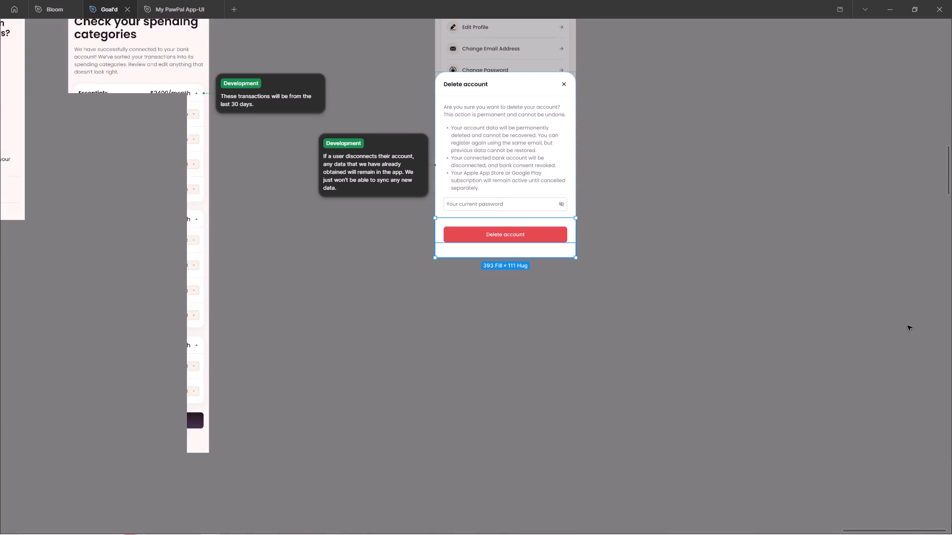
{"action": "left_click", "coordinate": [645, 156]}
{"action": "scroll", "coordinate": [644, 156], "scroll_direction": "down", "scroll_amount": 6, "text": "ctrl"}
{"action": "scroll", "coordinate": [643, 156], "scroll_direction": "up", "scroll_amount": 1, "text": "ctrl"}
{"action": "scroll", "coordinate": [643, 156], "scroll_direction": "down", "scroll_amount": 10, "text": "ctrl"}
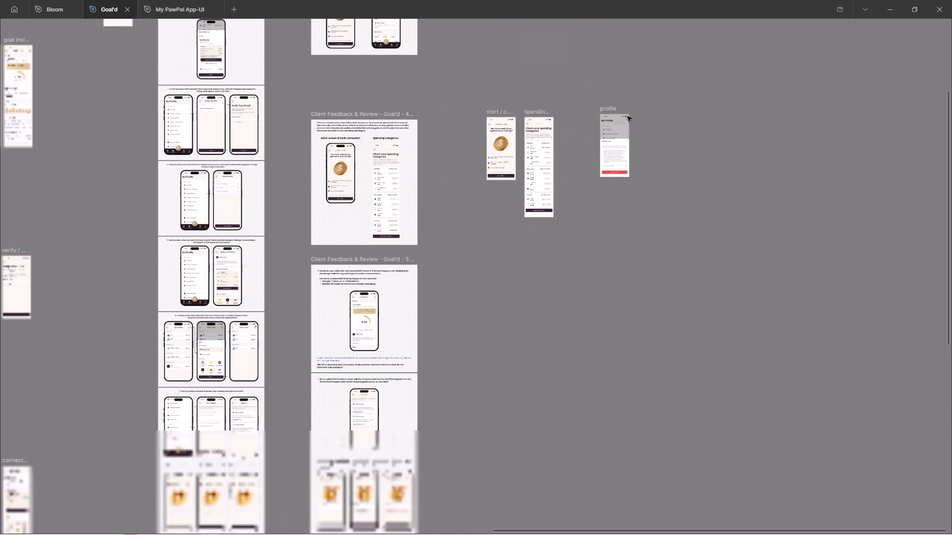
{"action": "left_click", "coordinate": [605, 105]}
{"action": "key", "text": "ctrl+shift+c"}
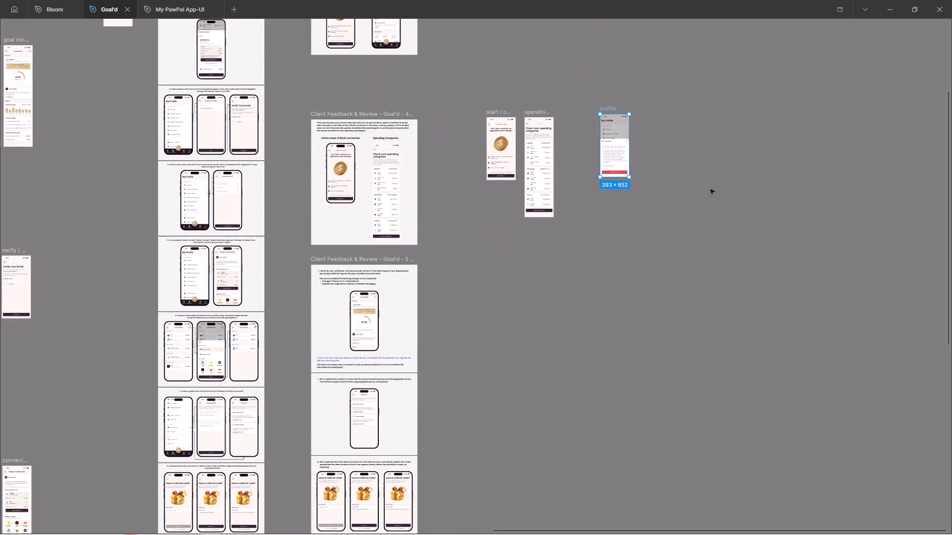
{"action": "left_click", "coordinate": [705, 180]}
{"action": "right_click", "coordinate": [696, 149]}
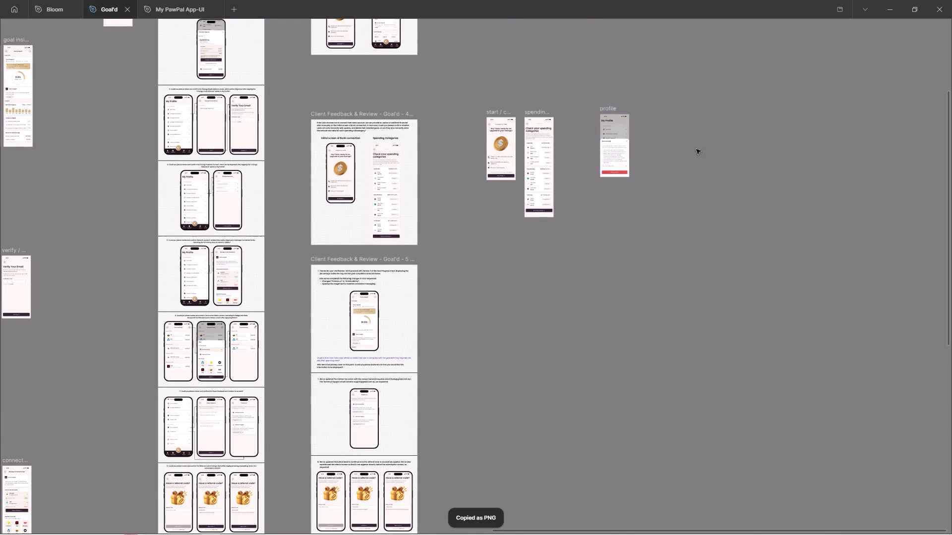
{"action": "left_click", "coordinate": [732, 159]}
{"action": "scroll", "coordinate": [700, 183], "scroll_direction": "down", "scroll_amount": 9, "text": "ctrl"}
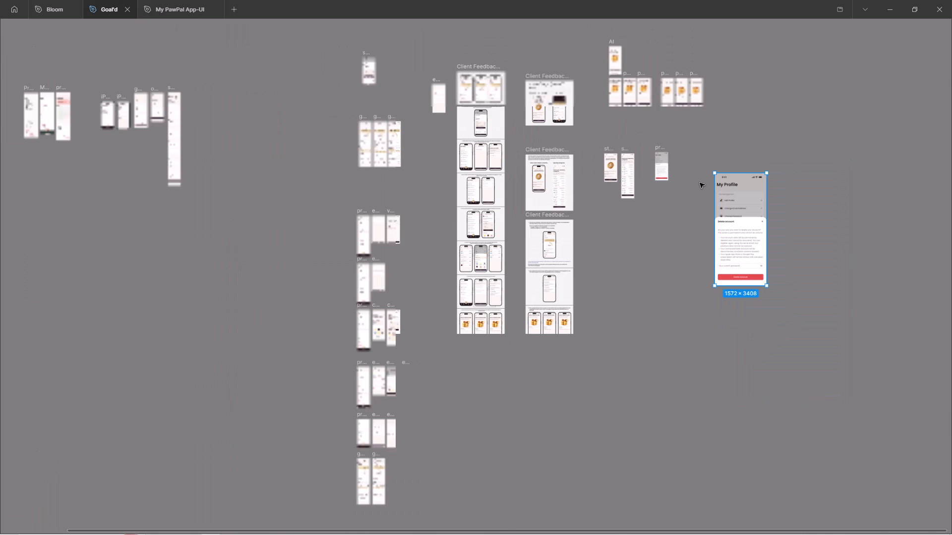
Copy the new image's properties, apply them to the Delete Account phone mockup's screen, and check the overlay's fit.
{"action": "key", "text": "ctrl+alt+c"}
{"action": "left_click", "coordinate": [552, 492], "text": "ctrl"}
{"action": "scroll", "coordinate": [552, 492], "scroll_direction": "up", "scroll_amount": 15, "text": "ctrl"}
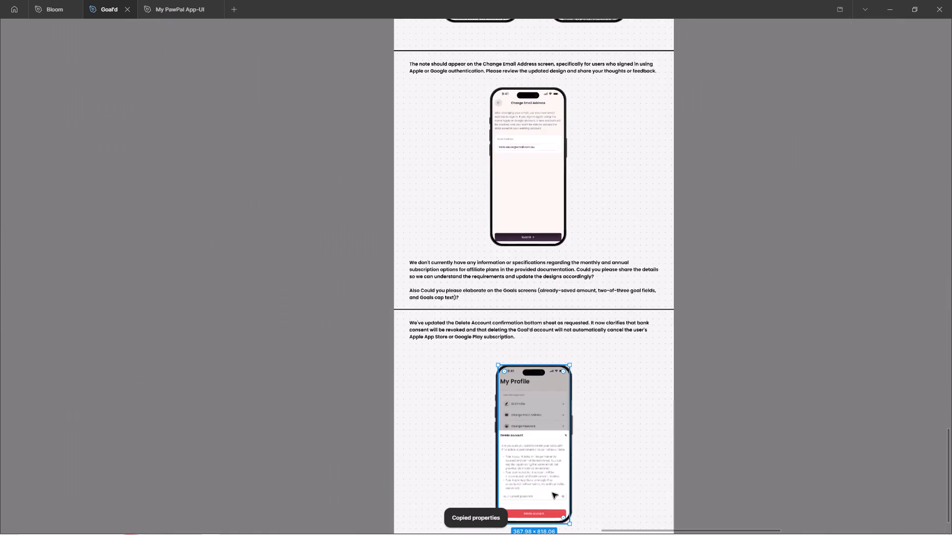
{"action": "key", "text": "ctrl+v"}
{"action": "scroll", "coordinate": [532, 497], "scroll_direction": "up", "scroll_amount": 8}
{"action": "scroll", "coordinate": [532, 497], "scroll_direction": "down", "scroll_amount": 8}
{"action": "left_click", "coordinate": [820, 486]}
{"action": "scroll", "coordinate": [683, 432], "scroll_direction": "down", "scroll_amount": 7}
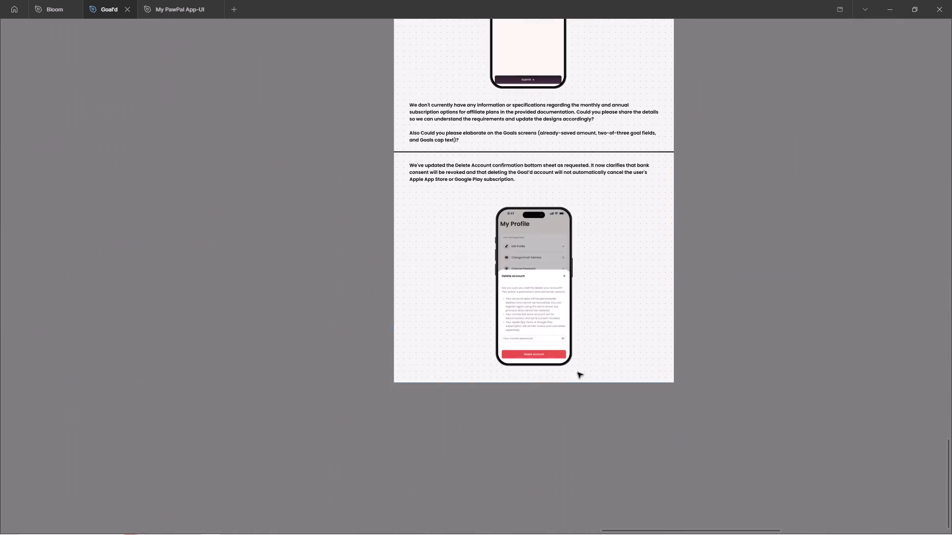
{"action": "scroll", "coordinate": [550, 332], "scroll_direction": "up", "scroll_amount": 8, "text": "ctrl"}
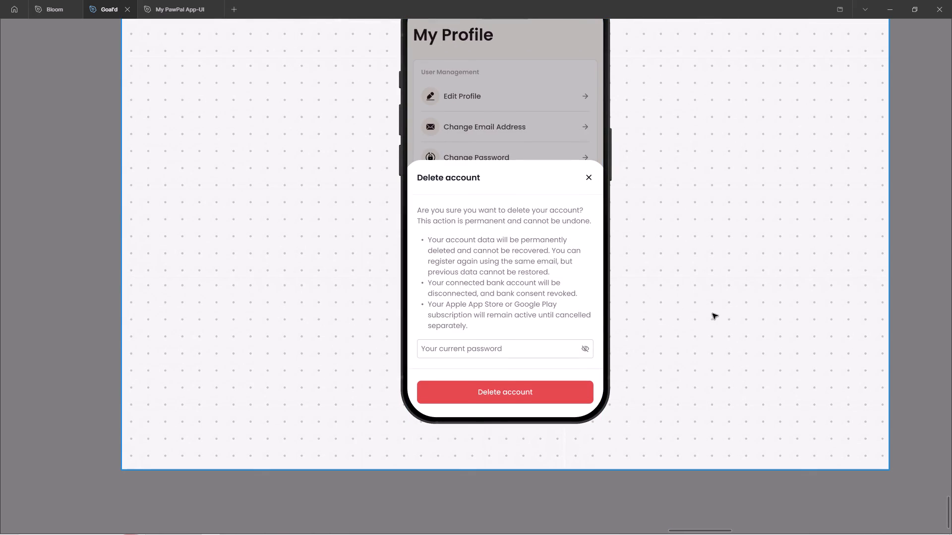
{"action": "scroll", "coordinate": [713, 314], "scroll_direction": "down", "scroll_amount": 1, "text": "ctrl"}
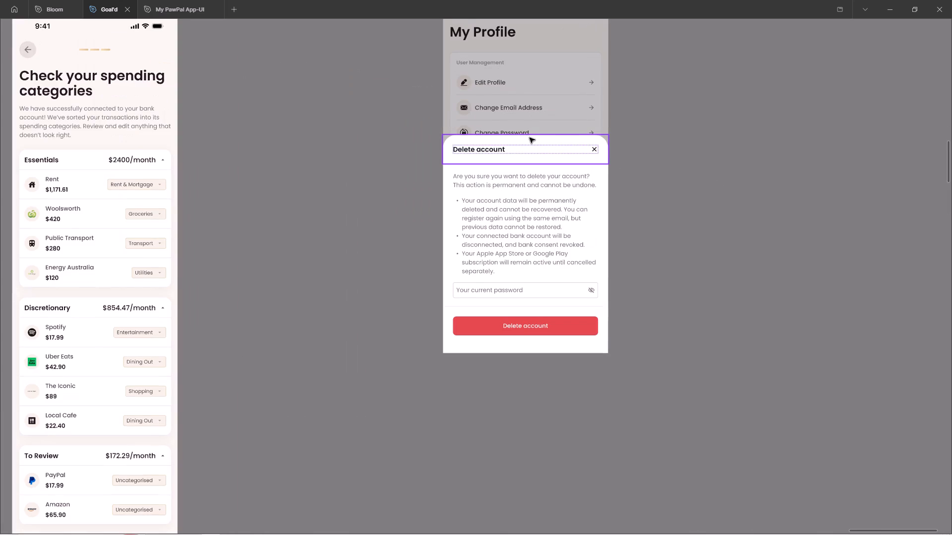
Set both the horizontal and vertical padding of the Delete Account overlay's modalTitle to 16.
{"action": "left_click", "coordinate": [530, 138], "text": "ctrl"}
{"action": "key", "text": "ctrl+backslash"}
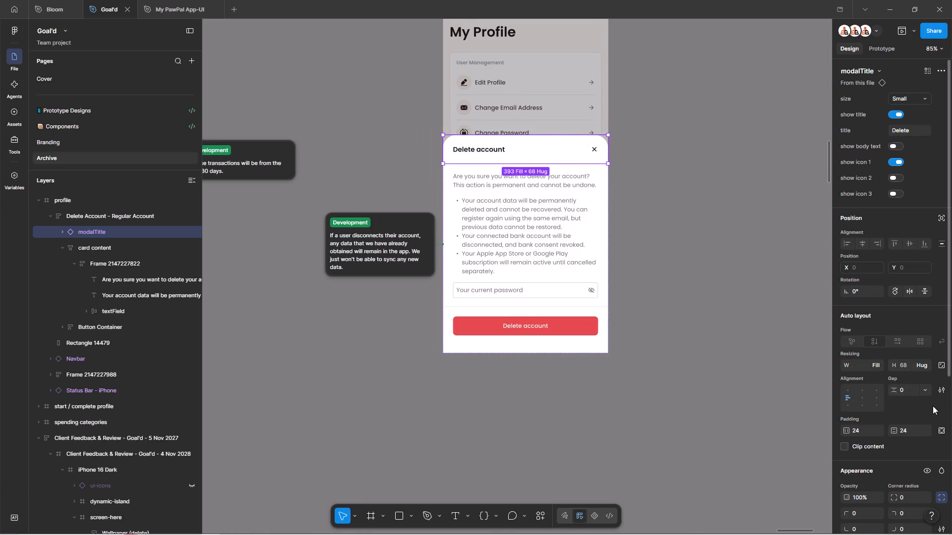
{"action": "left_click", "coordinate": [907, 429]}
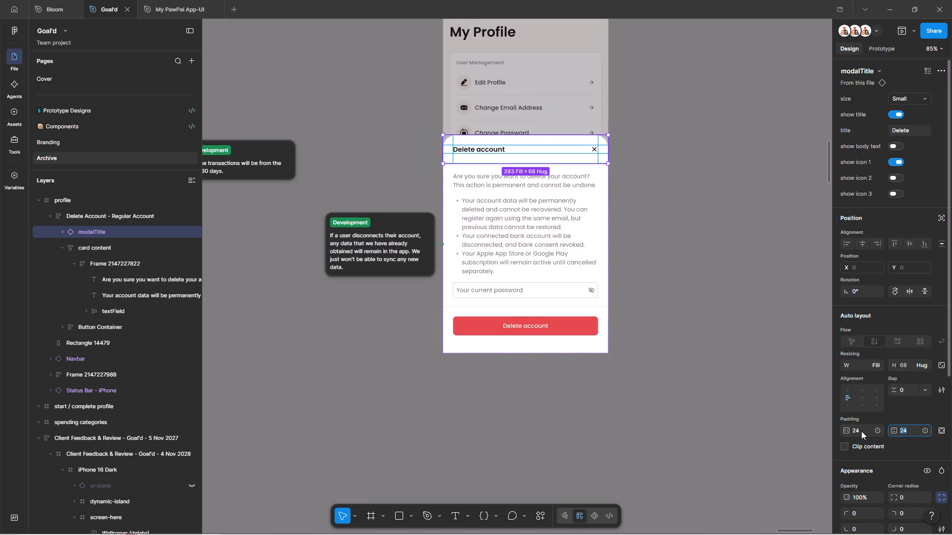
{"action": "left_click", "coordinate": [860, 431]}
{"action": "type", "text": "16"}
{"action": "key", "text": "Tab"}
{"action": "type", "text": "16"}
{"action": "key", "text": "Return"}
{"action": "left_click", "coordinate": [710, 312]}
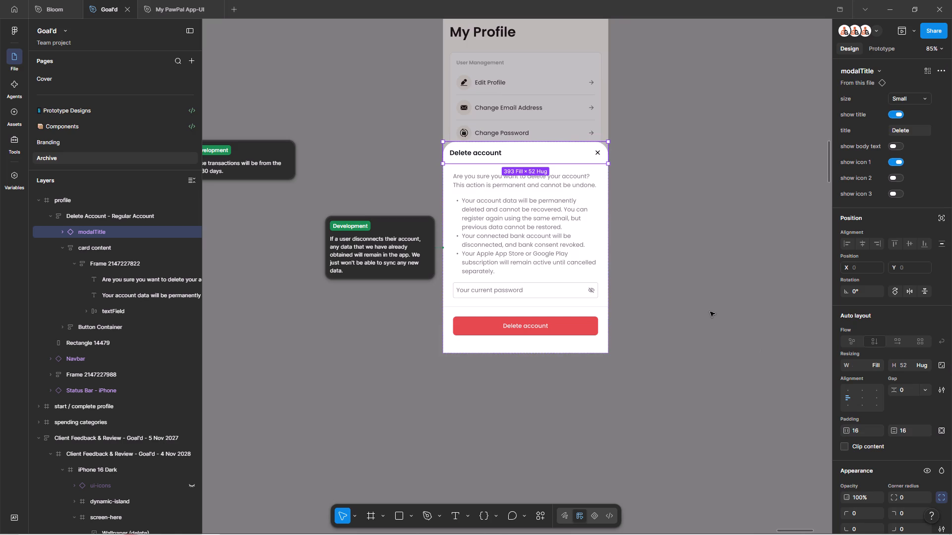
Select the warning content below the title in the profile frame's Delete Account overlay.
{"action": "double_click", "coordinate": [512, 189]}
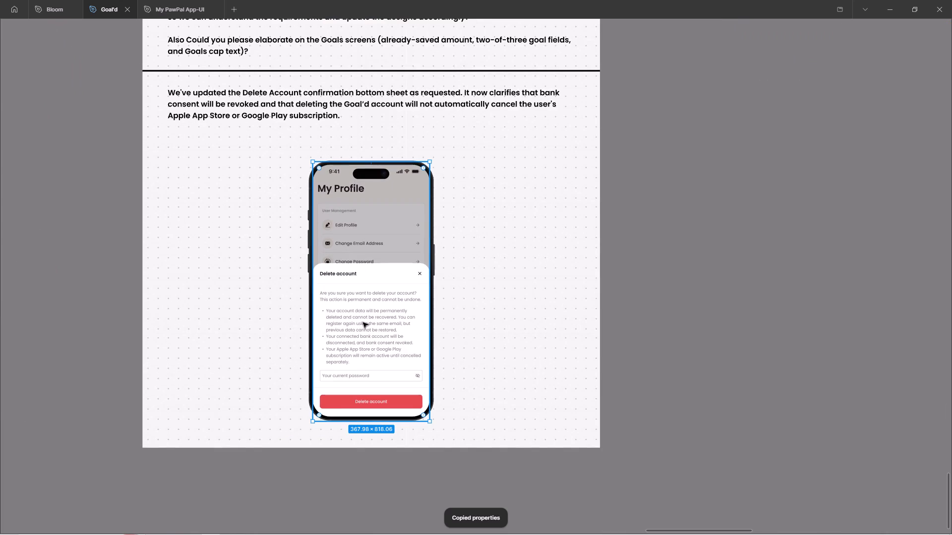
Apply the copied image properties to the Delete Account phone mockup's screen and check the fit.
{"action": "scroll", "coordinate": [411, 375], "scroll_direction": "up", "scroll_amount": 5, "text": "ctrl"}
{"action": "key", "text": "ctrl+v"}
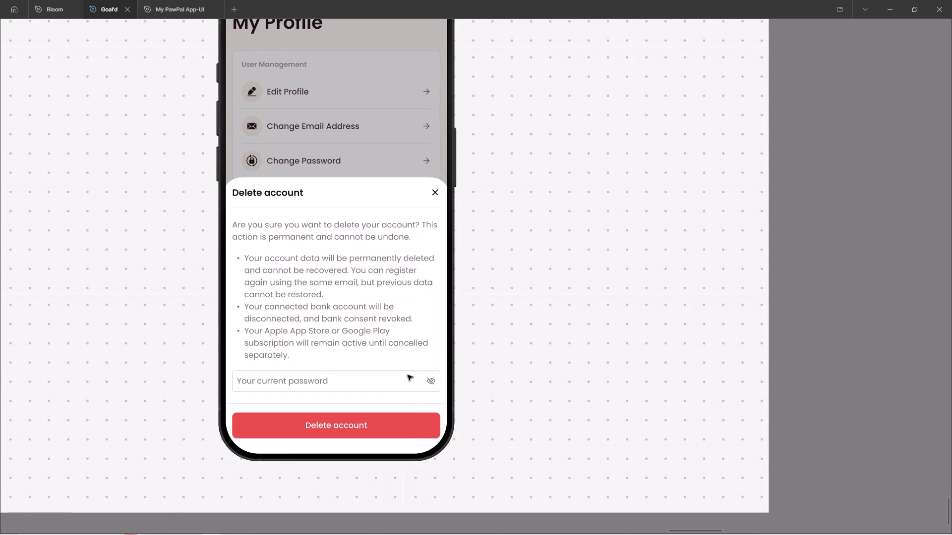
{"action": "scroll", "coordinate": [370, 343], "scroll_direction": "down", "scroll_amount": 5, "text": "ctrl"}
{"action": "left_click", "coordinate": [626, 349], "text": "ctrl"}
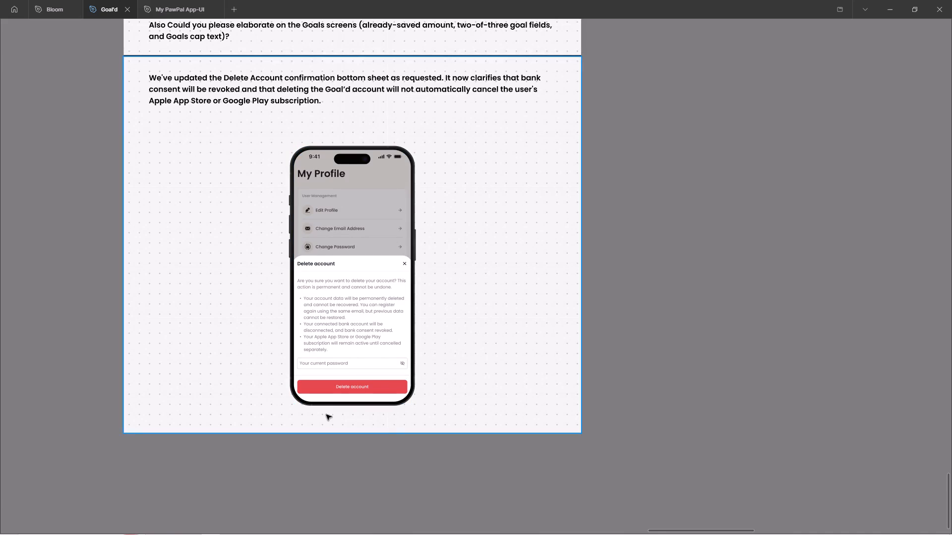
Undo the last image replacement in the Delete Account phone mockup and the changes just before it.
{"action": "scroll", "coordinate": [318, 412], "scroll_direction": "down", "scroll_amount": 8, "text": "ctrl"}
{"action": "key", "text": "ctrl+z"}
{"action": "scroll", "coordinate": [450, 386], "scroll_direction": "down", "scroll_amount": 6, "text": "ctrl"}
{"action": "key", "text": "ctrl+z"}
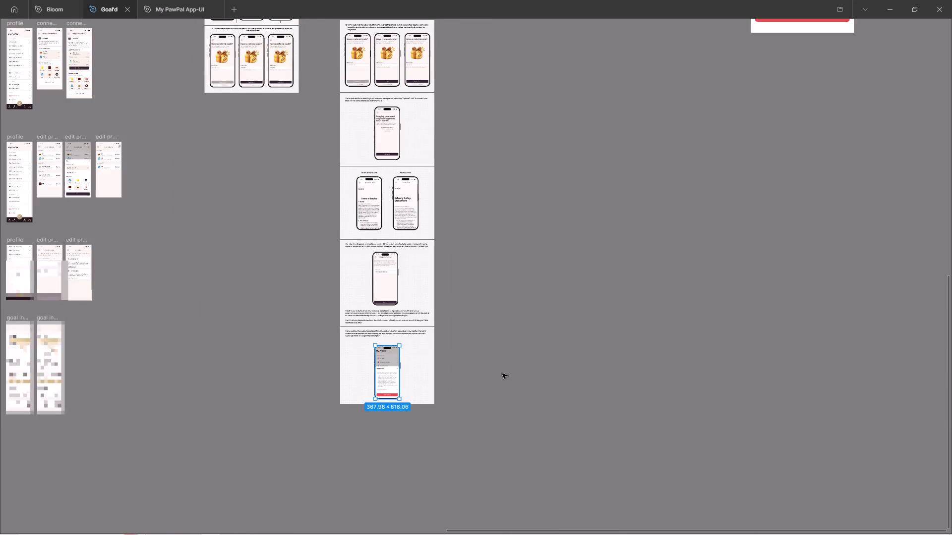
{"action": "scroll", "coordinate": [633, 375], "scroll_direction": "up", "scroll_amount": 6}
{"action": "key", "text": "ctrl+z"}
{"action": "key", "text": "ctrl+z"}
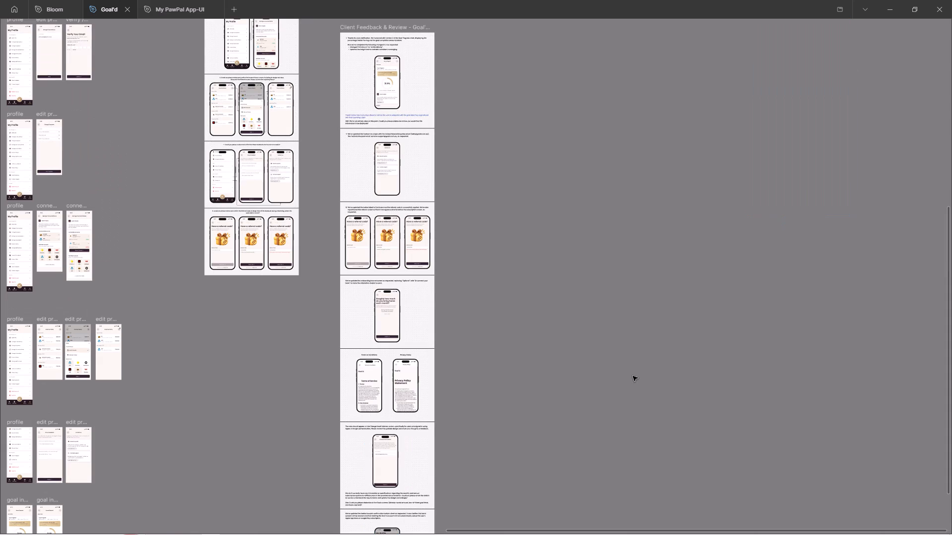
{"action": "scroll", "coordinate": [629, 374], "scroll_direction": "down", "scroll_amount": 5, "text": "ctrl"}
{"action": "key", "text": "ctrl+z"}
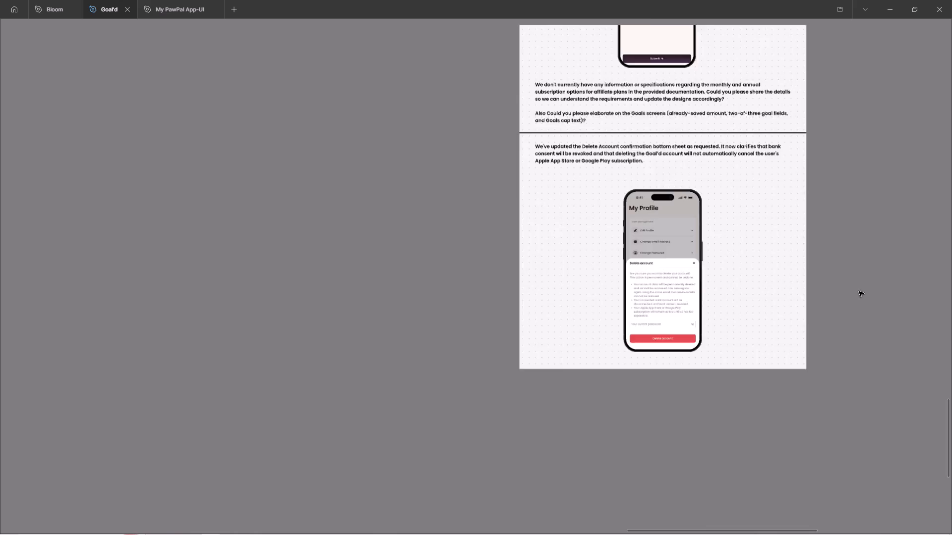
Set the image fill of the Change Email Address phone mockup's screen to Crop.
{"action": "key", "text": "space"}
{"action": "left_click_drag", "start_coordinate": [863, 254], "coordinate": [724, 473]}
{"action": "scroll", "coordinate": [747, 408], "scroll_direction": "down", "scroll_amount": 4, "text": "ctrl"}
{"action": "key", "text": "space"}
{"action": "left_click_drag", "start_coordinate": [757, 374], "coordinate": [737, 328]}
{"action": "scroll", "coordinate": [621, 303], "scroll_direction": "up", "scroll_amount": 8, "text": "ctrl"}
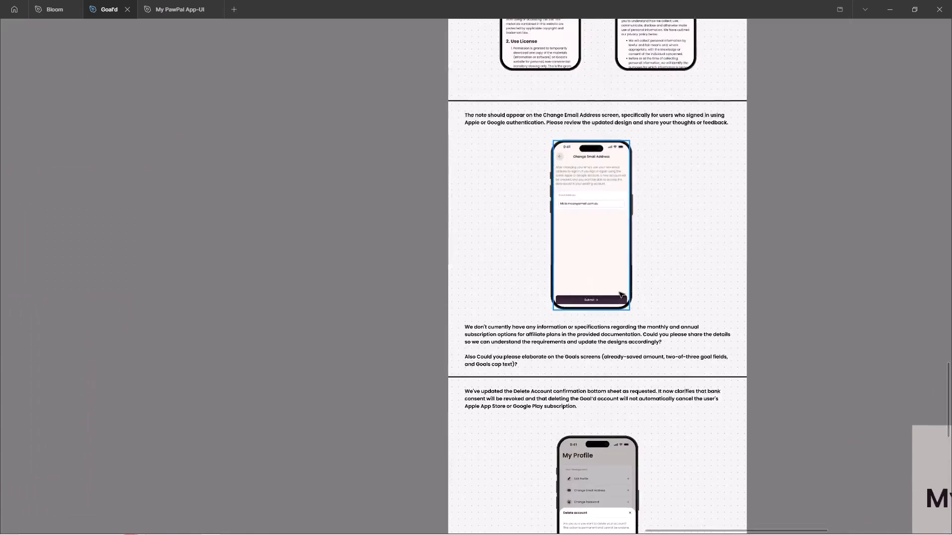
{"action": "scroll", "coordinate": [619, 292], "scroll_direction": "up", "scroll_amount": 4, "text": "ctrl"}
{"action": "scroll", "coordinate": [567, 223], "scroll_direction": "up", "scroll_amount": 5, "text": "ctrl"}
{"action": "left_click", "coordinate": [570, 201], "text": "ctrl"}
{"action": "scroll", "coordinate": [564, 227], "scroll_direction": "up", "scroll_amount": 2}
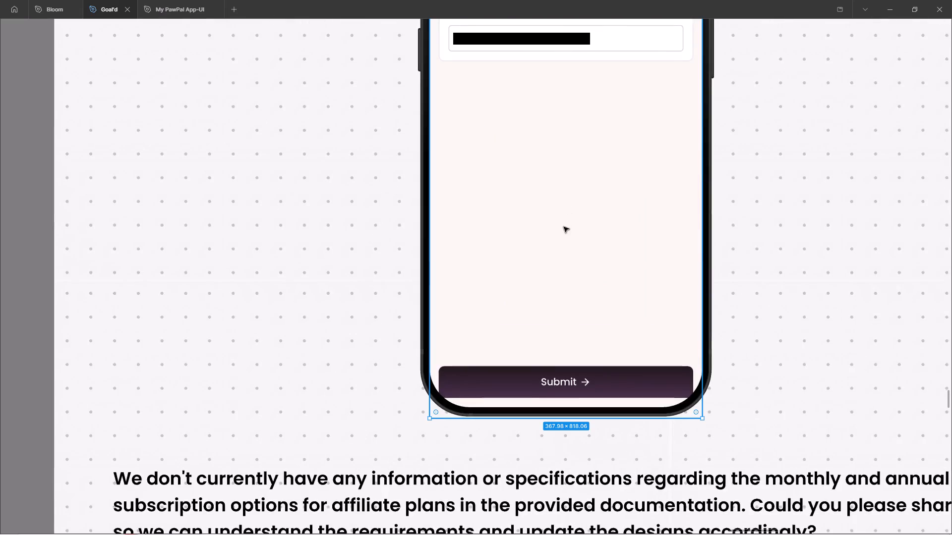
{"action": "scroll", "coordinate": [564, 227], "scroll_direction": "up", "scroll_amount": 1}
{"action": "double_click", "coordinate": [567, 218]}
{"action": "key", "text": "ctrl+backslash"}
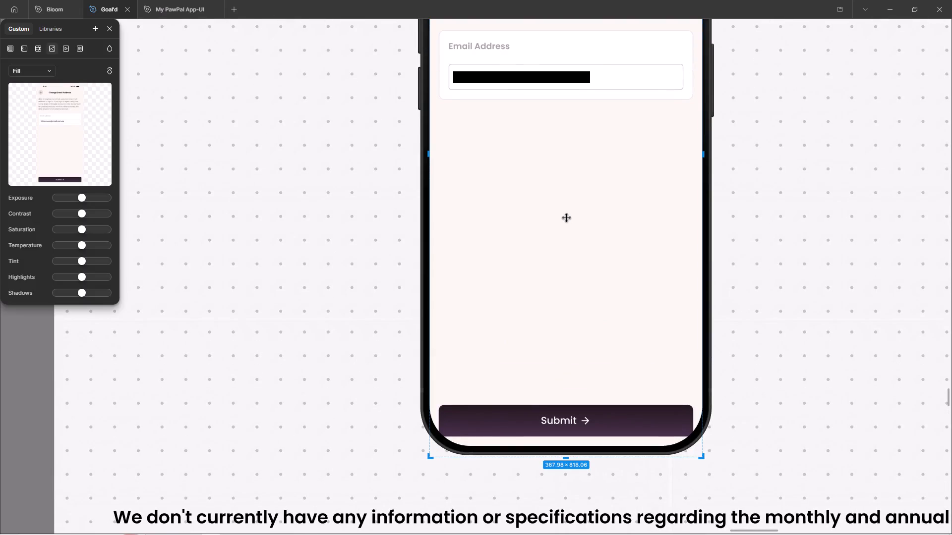
{"action": "left_click", "coordinate": [846, 383]}
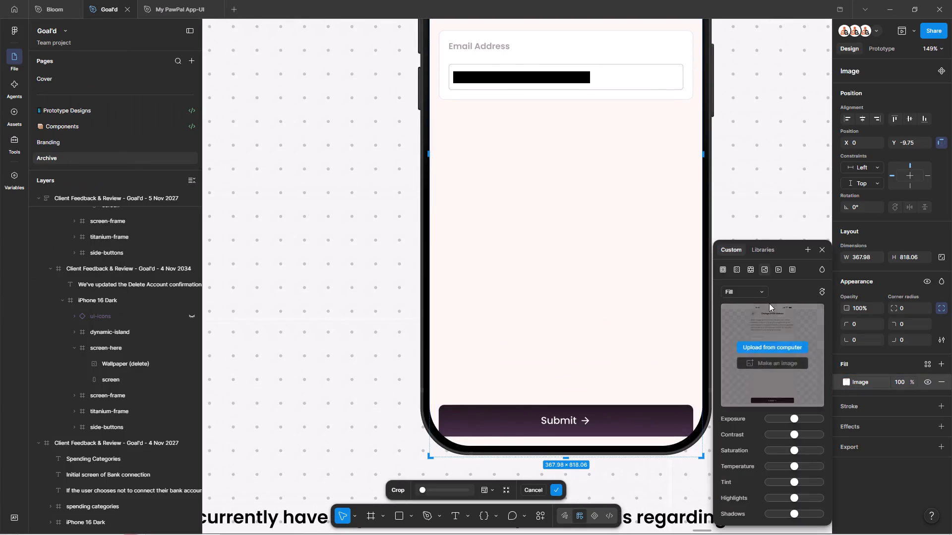
{"action": "left_click", "coordinate": [755, 290]}
{"action": "left_click", "coordinate": [748, 316]}
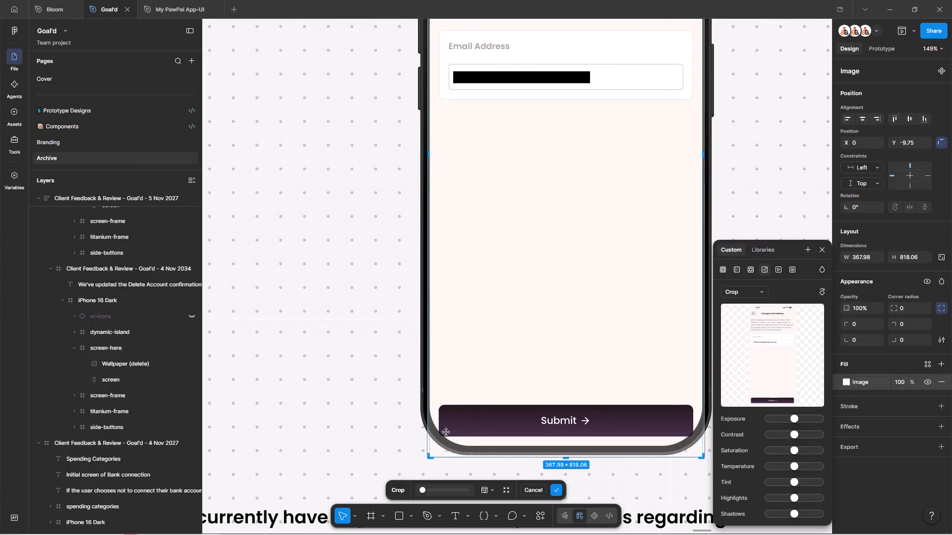
Narrow the cropped image in the Change Email Address phone mockup by pulling both side edges slightly inward to fit the screen.
{"action": "scroll", "coordinate": [454, 97], "scroll_direction": "up", "scroll_amount": 6, "text": "ctrl"}
{"action": "left_click_drag", "start_coordinate": [411, 180], "coordinate": [413, 182]}
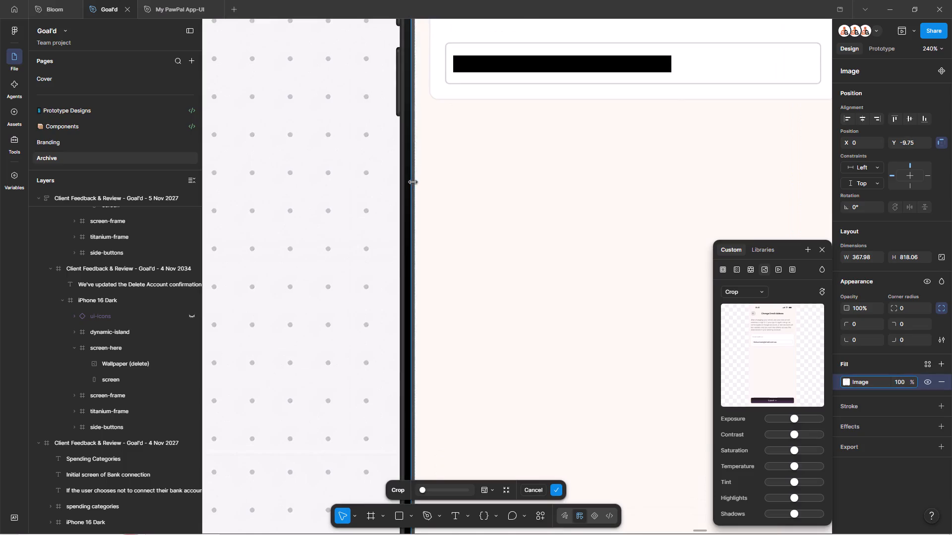
{"action": "left_click_drag", "start_coordinate": [413, 182], "coordinate": [413, 190]}
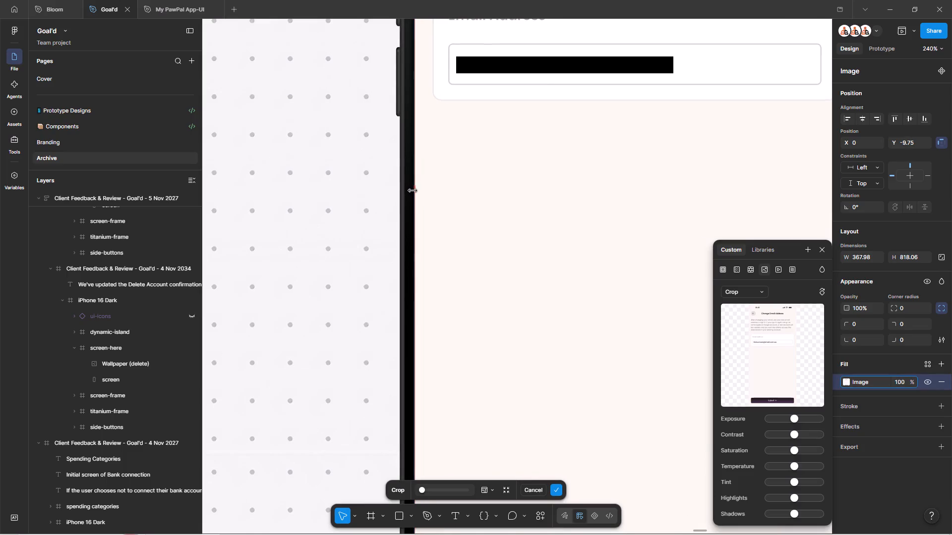
{"action": "scroll", "coordinate": [417, 179], "scroll_direction": "down", "scroll_amount": 5, "text": "ctrl"}
{"action": "scroll", "coordinate": [545, 177], "scroll_direction": "down", "scroll_amount": 3, "text": "ctrl"}
{"action": "left_click_drag", "start_coordinate": [691, 203], "coordinate": [687, 209]}
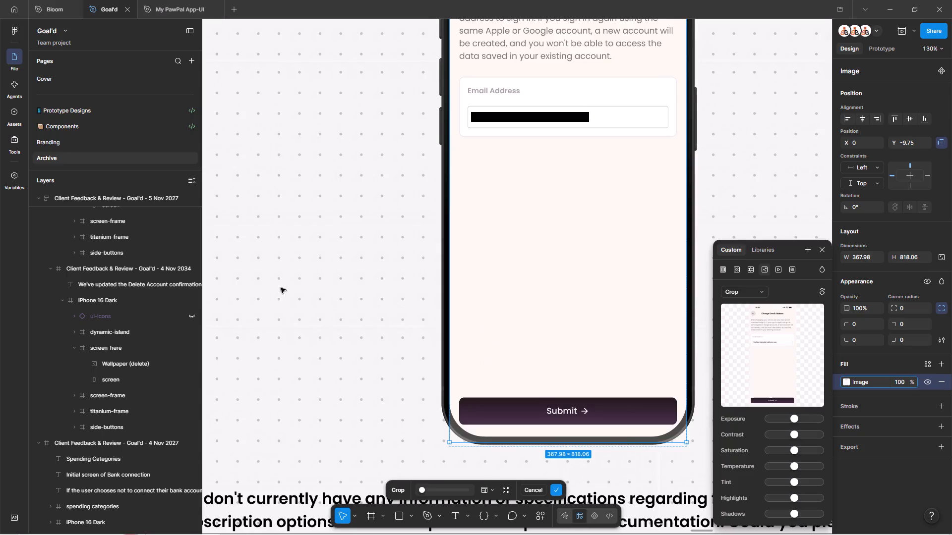
{"action": "scroll", "coordinate": [318, 288], "scroll_direction": "down", "scroll_amount": 11}
{"action": "scroll", "coordinate": [320, 292], "scroll_direction": "down", "scroll_amount": 6, "text": "ctrl"}
{"action": "double_click", "coordinate": [681, 179]}
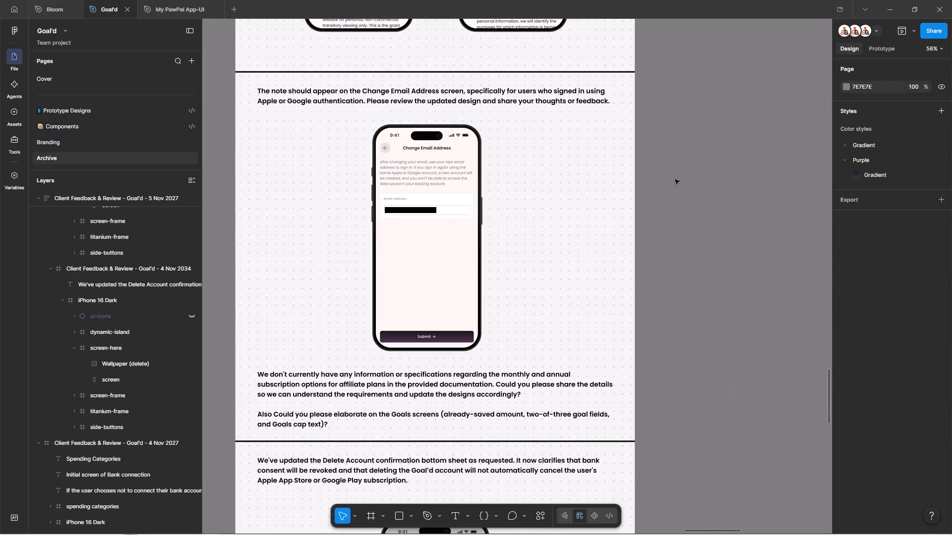
Review the Terms & Conditions, Privacy Policy and onboarding income phone mockups above the Change Email Address section.
{"action": "scroll", "coordinate": [575, 214], "scroll_direction": "up", "scroll_amount": 10}
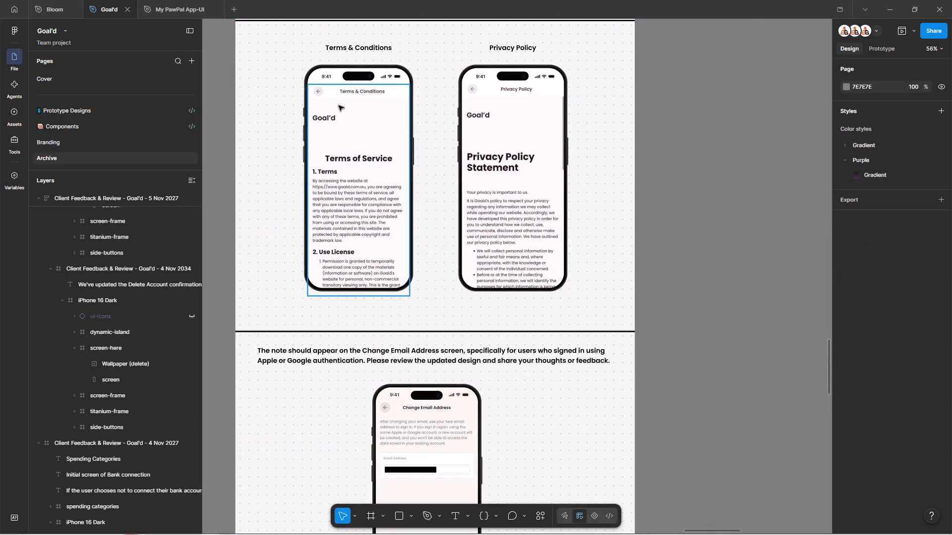
{"action": "scroll", "coordinate": [339, 106], "scroll_direction": "up", "scroll_amount": 5, "text": "ctrl"}
{"action": "scroll", "coordinate": [448, 265], "scroll_direction": "down", "scroll_amount": 5, "text": "ctrl"}
{"action": "scroll", "coordinate": [458, 282], "scroll_direction": "up", "scroll_amount": 14}
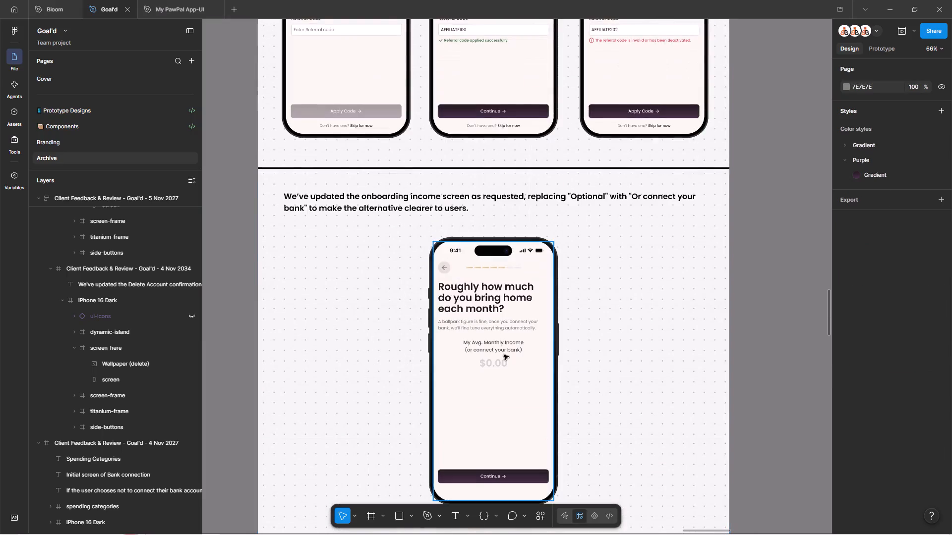
{"action": "scroll", "coordinate": [502, 352], "scroll_direction": "down", "scroll_amount": 4}
{"action": "scroll", "coordinate": [487, 275], "scroll_direction": "up", "scroll_amount": 5, "text": "ctrl"}
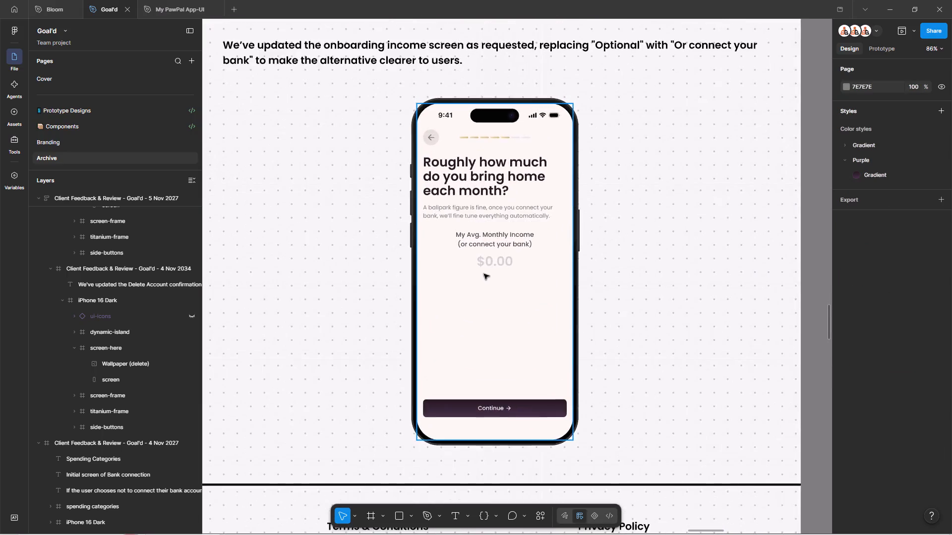
{"action": "left_click", "coordinate": [483, 274], "text": "ctrl"}
Set the image fill of the onboarding income phone mockup's screen to Crop and check its edges.
{"action": "scroll", "coordinate": [468, 309], "scroll_direction": "up", "scroll_amount": 5, "text": "ctrl"}
{"action": "scroll", "coordinate": [408, 277], "scroll_direction": "up", "scroll_amount": 5, "text": "ctrl"}
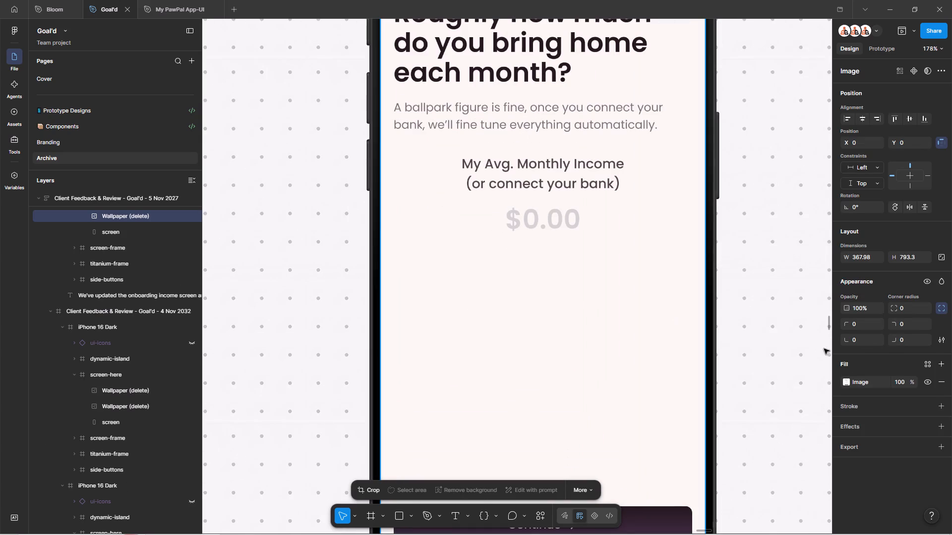
{"action": "left_click", "coordinate": [845, 379]}
{"action": "left_click", "coordinate": [754, 292]}
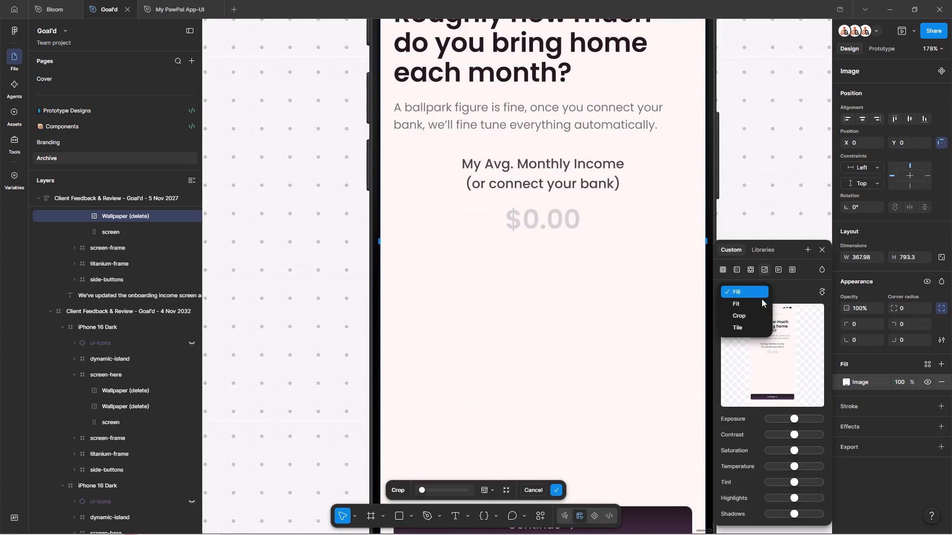
{"action": "left_click", "coordinate": [750, 314]}
{"action": "scroll", "coordinate": [413, 261], "scroll_direction": "up", "scroll_amount": 12, "text": "ctrl"}
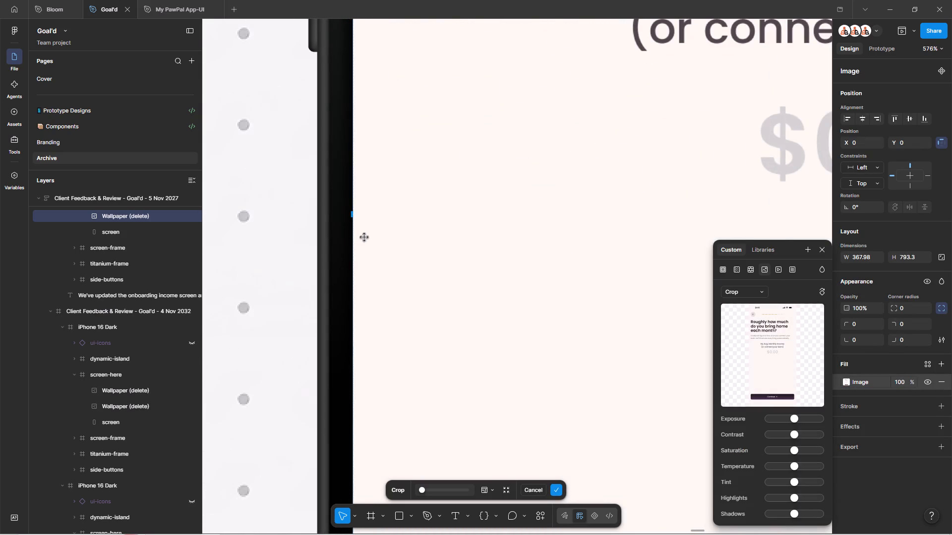
{"action": "scroll", "coordinate": [364, 237], "scroll_direction": "down", "scroll_amount": 20, "text": "ctrl"}
{"action": "scroll", "coordinate": [364, 237], "scroll_direction": "down", "scroll_amount": 2, "text": "ctrl"}
{"action": "scroll", "coordinate": [427, 253], "scroll_direction": "up", "scroll_amount": 15}
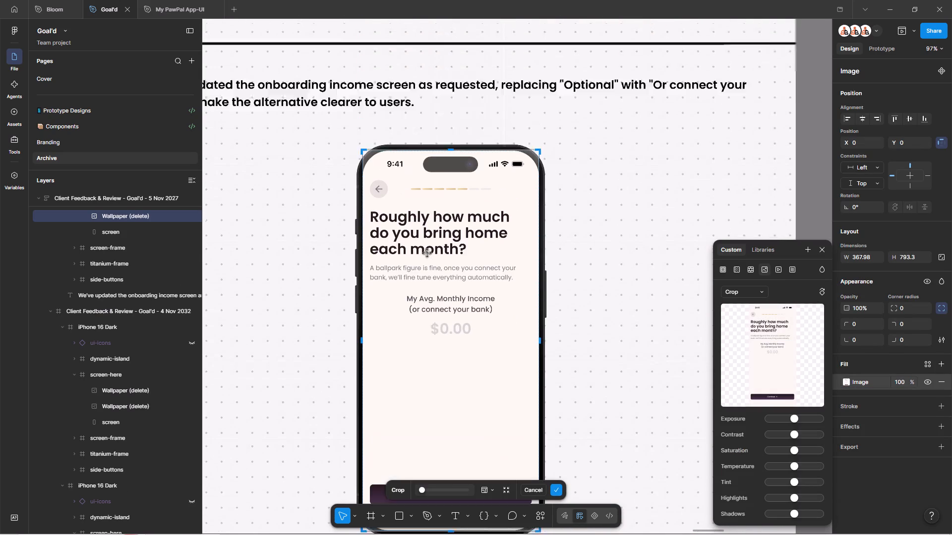
{"action": "scroll", "coordinate": [427, 253], "scroll_direction": "up", "scroll_amount": 13}
{"action": "scroll", "coordinate": [557, 208], "scroll_direction": "down", "scroll_amount": 9, "text": "ctrl"}
{"action": "left_click", "coordinate": [498, 238]}
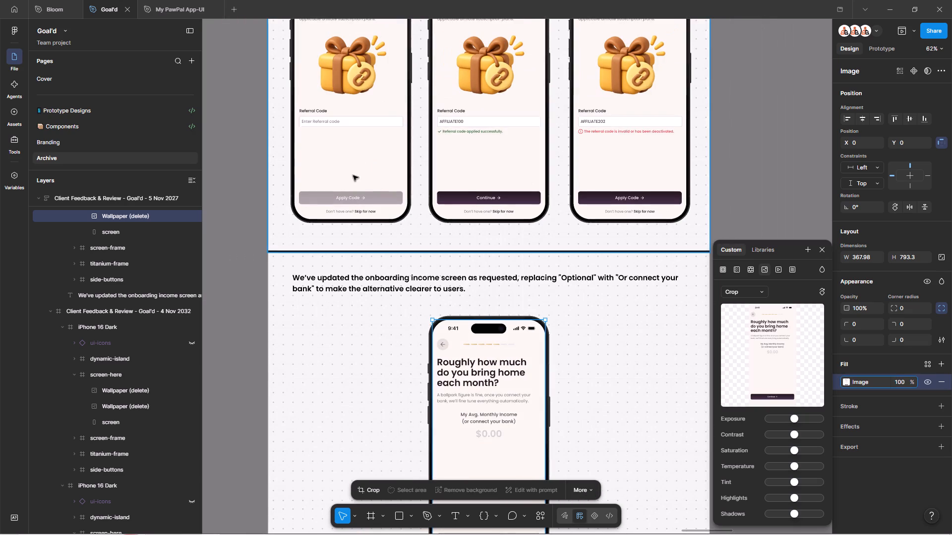
Set the image fill of the Contact Us phone mockup's screen to Crop and check its edges.
{"action": "scroll", "coordinate": [317, 89], "scroll_direction": "up", "scroll_amount": 10, "text": "ctrl"}
{"action": "scroll", "coordinate": [471, 372], "scroll_direction": "down", "scroll_amount": 6, "text": "ctrl"}
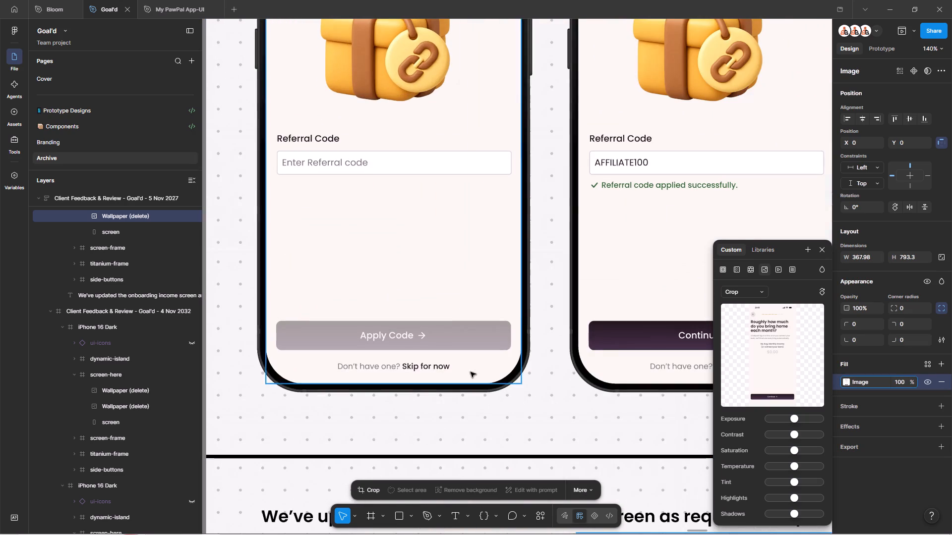
{"action": "scroll", "coordinate": [471, 373], "scroll_direction": "down", "scroll_amount": 6, "text": "ctrl"}
{"action": "scroll", "coordinate": [471, 373], "scroll_direction": "up", "scroll_amount": 14}
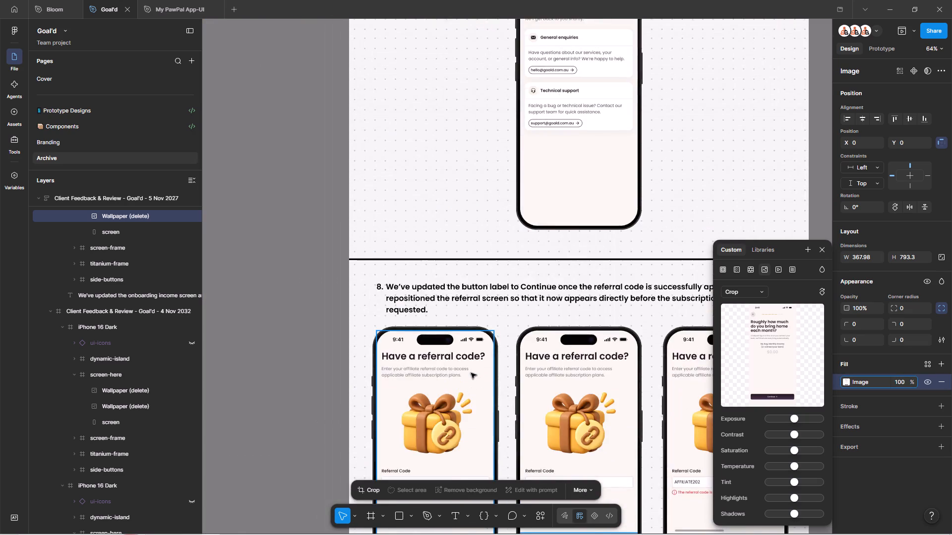
{"action": "scroll", "coordinate": [471, 373], "scroll_direction": "up", "scroll_amount": 6}
{"action": "scroll", "coordinate": [635, 289], "scroll_direction": "up", "scroll_amount": 6, "text": "ctrl"}
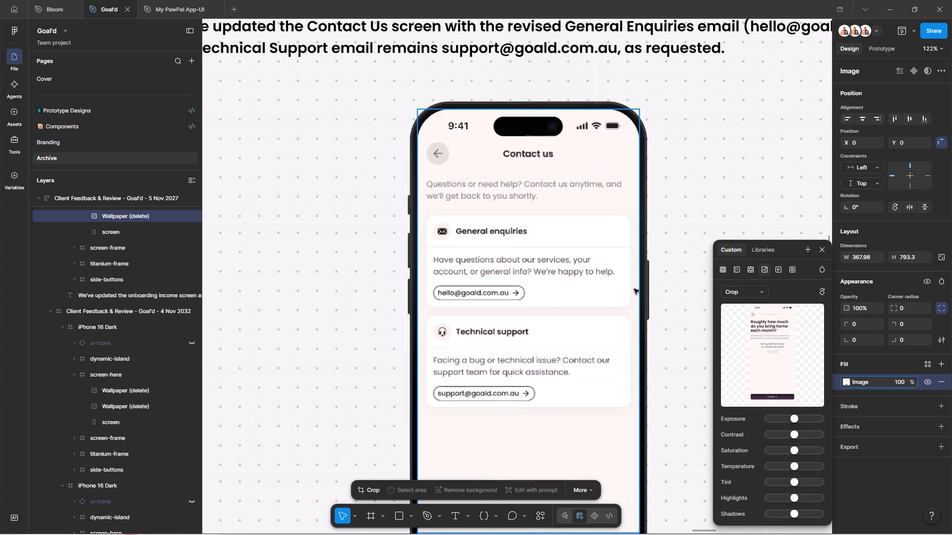
{"action": "scroll", "coordinate": [515, 246], "scroll_direction": "up", "scroll_amount": 5, "text": "ctrl"}
{"action": "left_click", "coordinate": [469, 231], "text": "ctrl"}
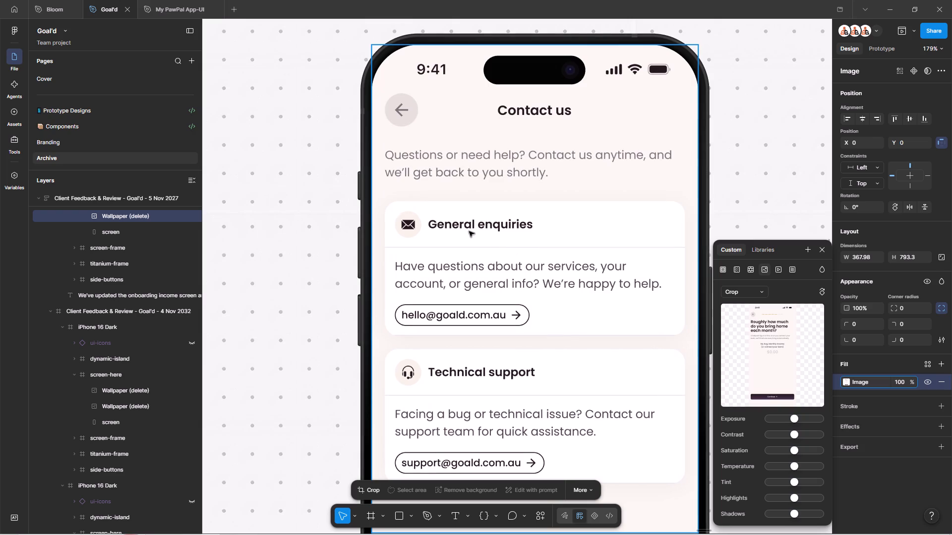
{"action": "left_click", "coordinate": [842, 381]}
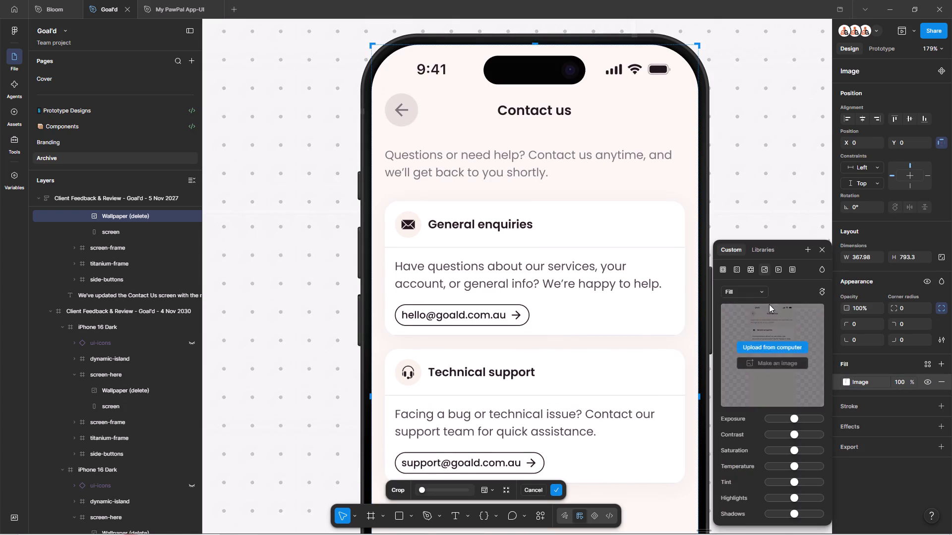
{"action": "left_click", "coordinate": [753, 293]}
{"action": "left_click", "coordinate": [752, 317]}
{"action": "scroll", "coordinate": [379, 406], "scroll_direction": "up", "scroll_amount": 10, "text": "ctrl"}
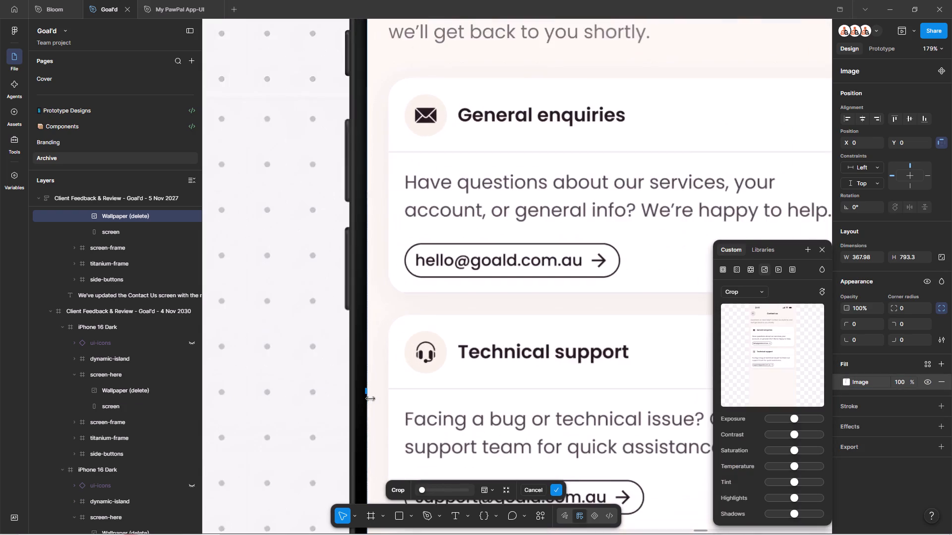
{"action": "scroll", "coordinate": [370, 398], "scroll_direction": "up", "scroll_amount": 7, "text": "ctrl"}
{"action": "scroll", "coordinate": [362, 390], "scroll_direction": "down", "scroll_amount": 20, "text": "ctrl"}
{"action": "scroll", "coordinate": [362, 390], "scroll_direction": "down", "scroll_amount": 2, "text": "ctrl"}
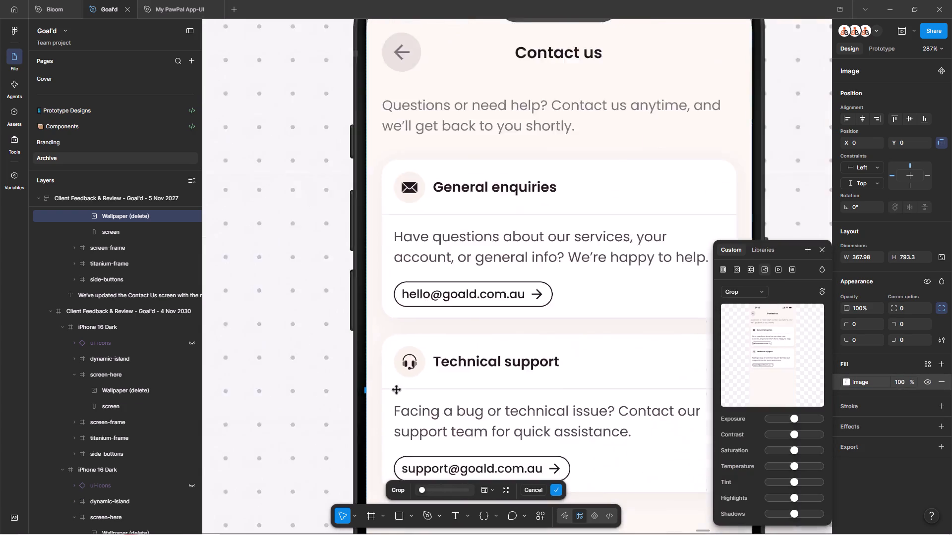
{"action": "scroll", "coordinate": [397, 390], "scroll_direction": "down", "scroll_amount": 14, "text": "ctrl"}
{"action": "double_click", "coordinate": [613, 224]}
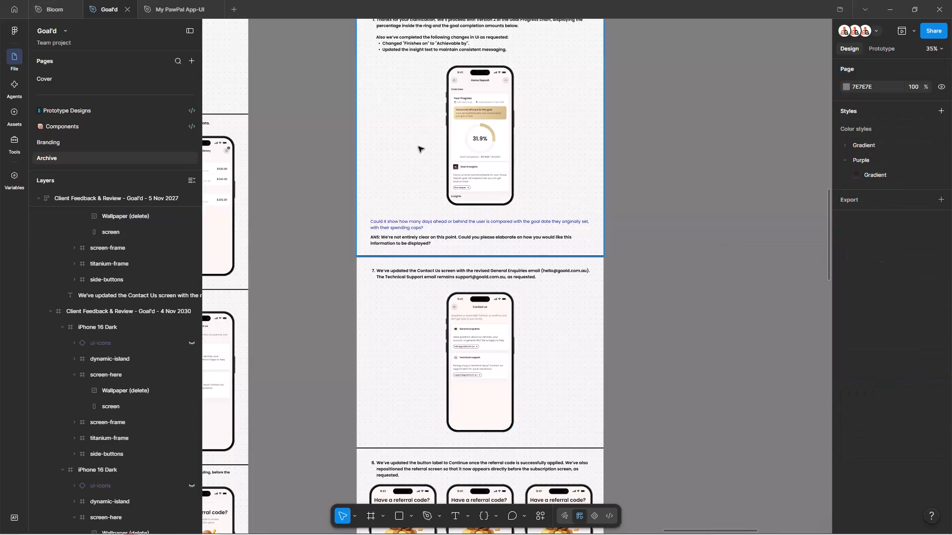
Inspect the Home Deposit phone mockup's screen fit and the neighbouring Client Feedback & Review frames.
{"action": "scroll", "coordinate": [446, 138], "scroll_direction": "down", "scroll_amount": 1, "text": "ctrl"}
{"action": "scroll", "coordinate": [453, 137], "scroll_direction": "up", "scroll_amount": 14, "text": "ctrl"}
{"action": "left_click", "coordinate": [454, 185], "text": "ctrl"}
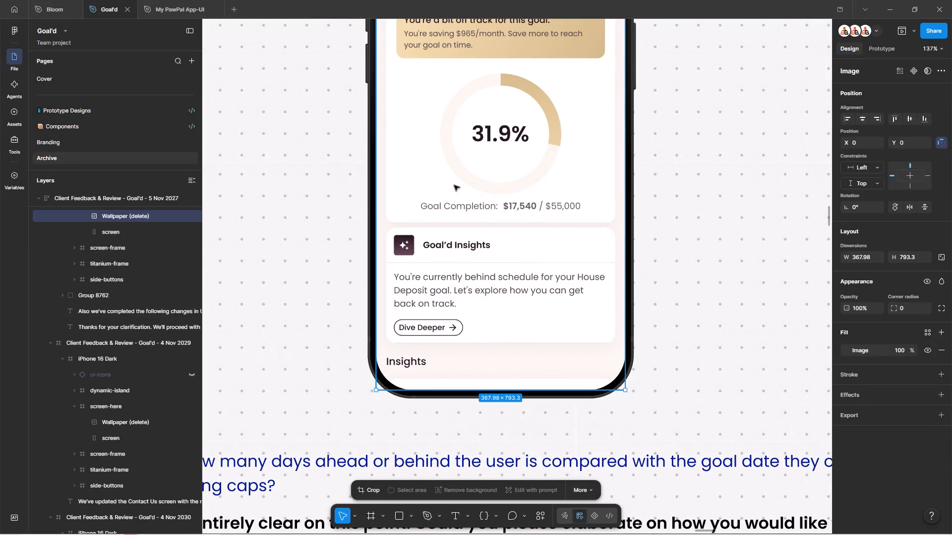
{"action": "scroll", "coordinate": [559, 339], "scroll_direction": "up", "scroll_amount": 6}
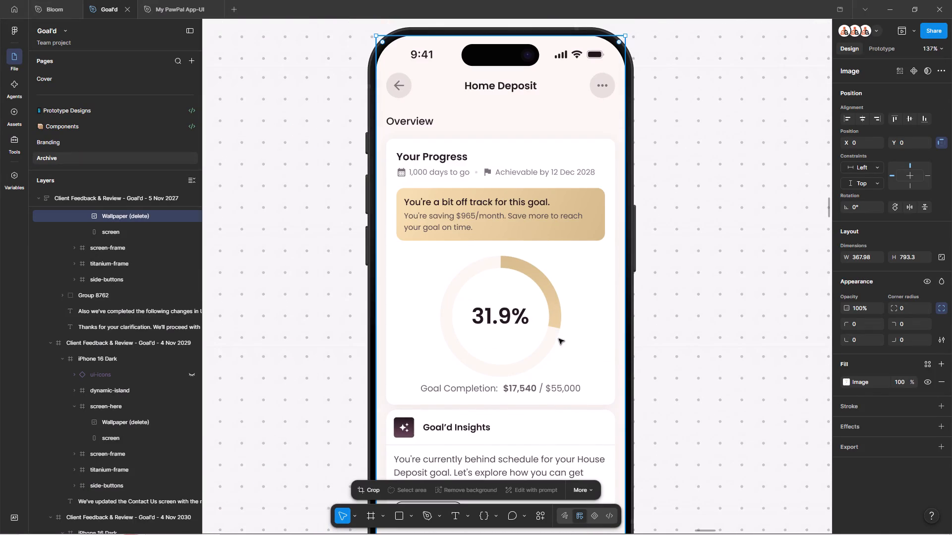
{"action": "scroll", "coordinate": [558, 339], "scroll_direction": "down", "scroll_amount": 18, "text": "ctrl"}
{"action": "left_click", "coordinate": [808, 333]}
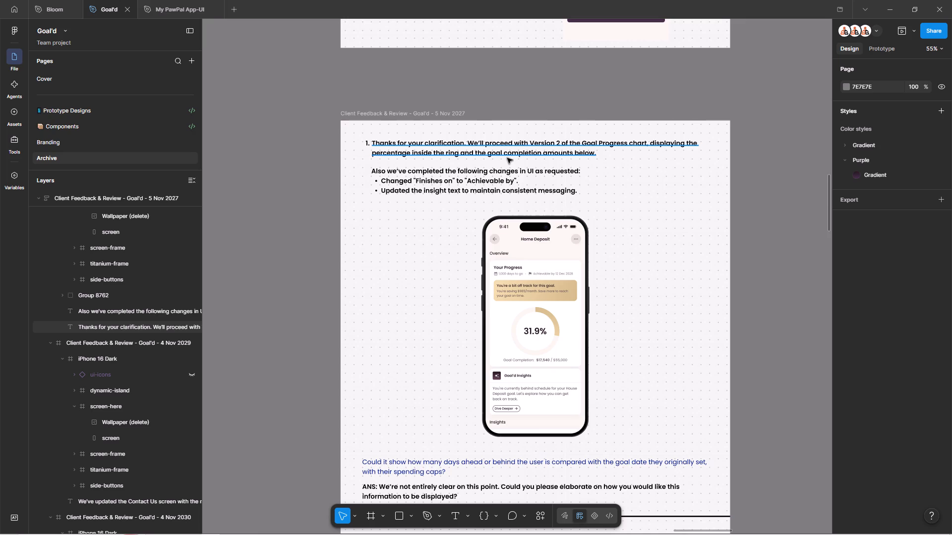
{"action": "scroll", "coordinate": [507, 158], "scroll_direction": "down", "scroll_amount": 9, "text": "ctrl"}
{"action": "scroll", "coordinate": [519, 168], "scroll_direction": "up", "scroll_amount": 6}
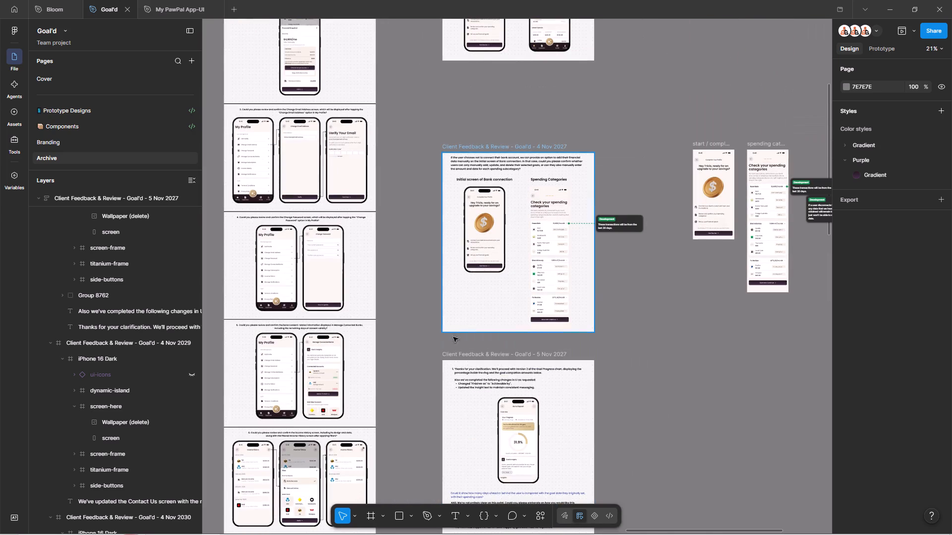
{"action": "scroll", "coordinate": [467, 372], "scroll_direction": "up", "scroll_amount": 10, "text": "ctrl"}
{"action": "scroll", "coordinate": [456, 323], "scroll_direction": "down", "scroll_amount": 4}
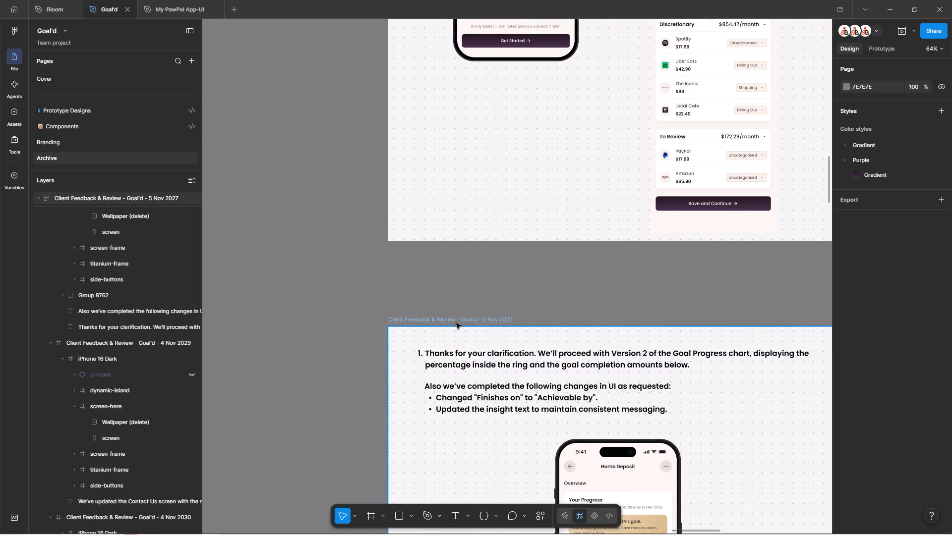
{"action": "scroll", "coordinate": [456, 323], "scroll_direction": "down", "scroll_amount": 1}
{"action": "scroll", "coordinate": [430, 244], "scroll_direction": "down", "scroll_amount": 3, "text": "ctrl"}
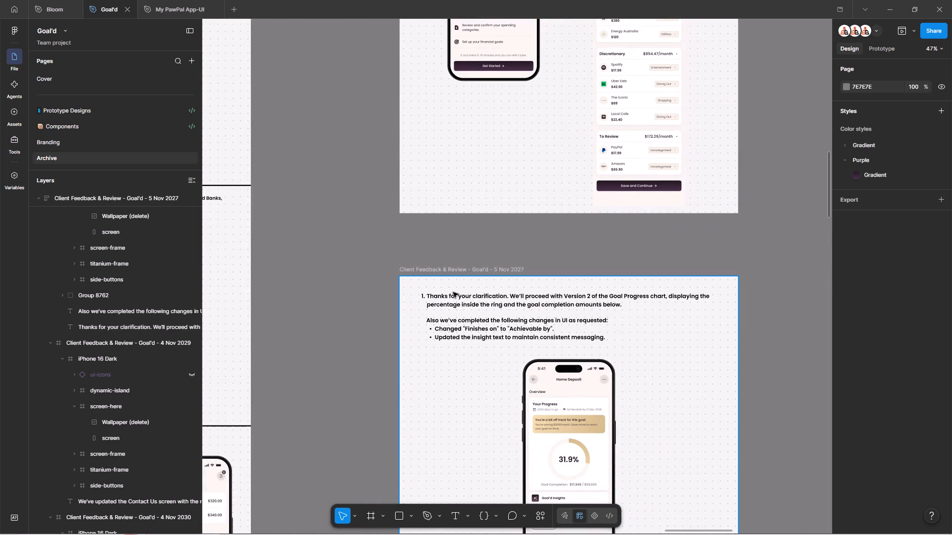
{"action": "scroll", "coordinate": [453, 292], "scroll_direction": "down", "scroll_amount": 5}
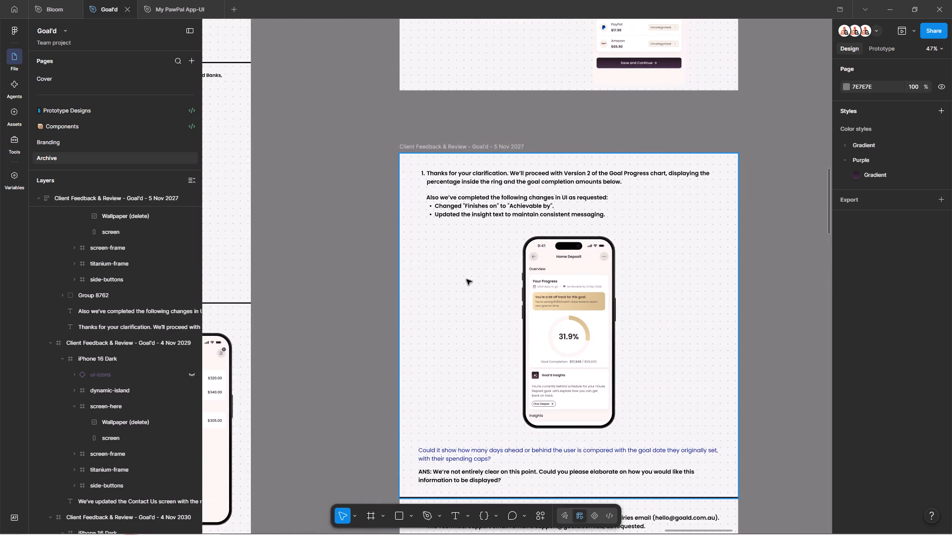
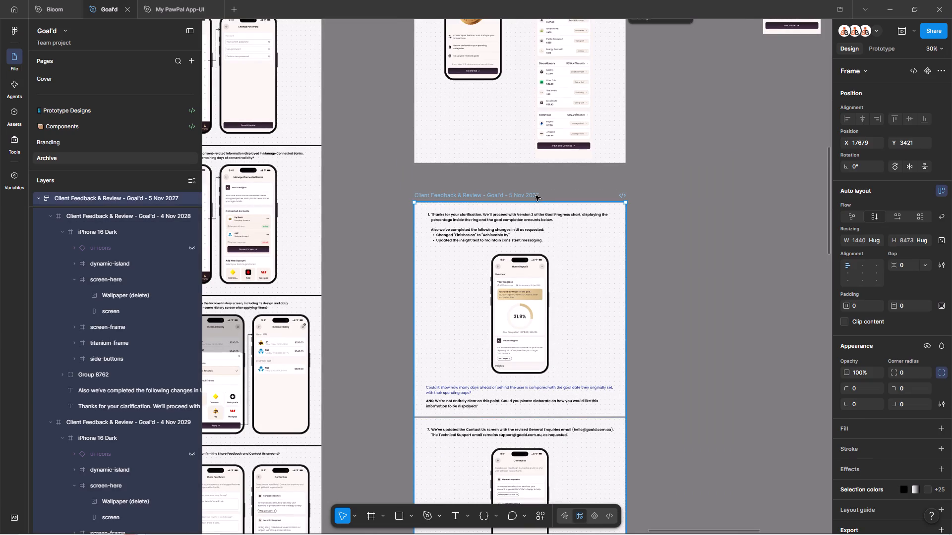
Rename the 5 November client feedback frame as Client Feedback & Review - Goal'd - 5 Nov 2026.
{"action": "left_click", "coordinate": [536, 196]}
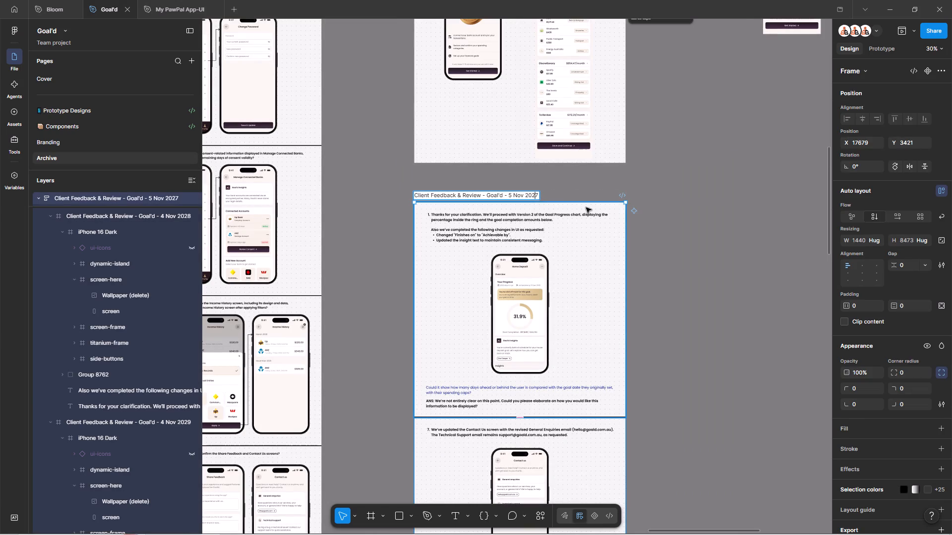
{"action": "key", "text": "shift+Right"}
{"action": "key", "text": "6"}
{"action": "key", "text": "Return"}
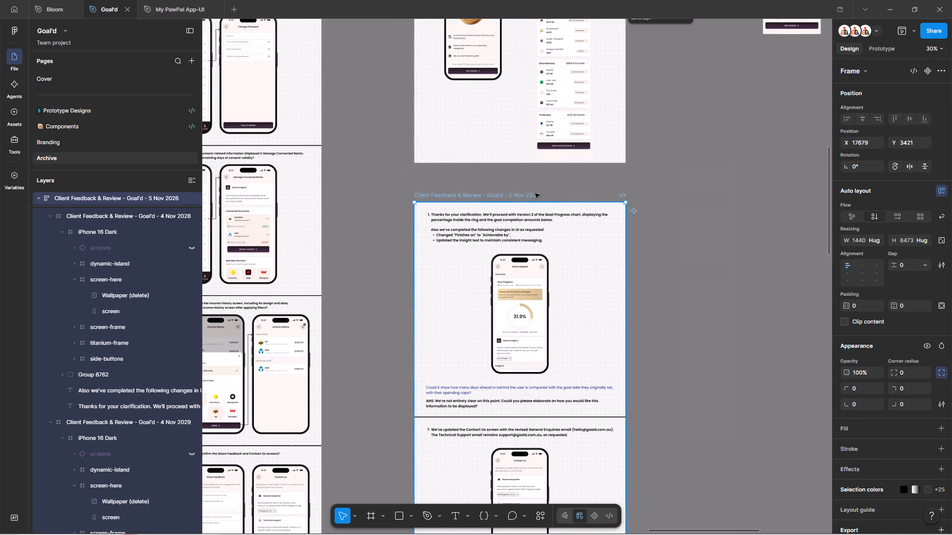
Export the renamed frame as a PDF to Downloads, replacing the existing Client Feedback & Review - Goal'd - 5 Nov 2026 file.
{"action": "left_click", "coordinate": [535, 193]}
{"action": "scroll", "coordinate": [950, 370], "scroll_direction": "down", "scroll_amount": 12}
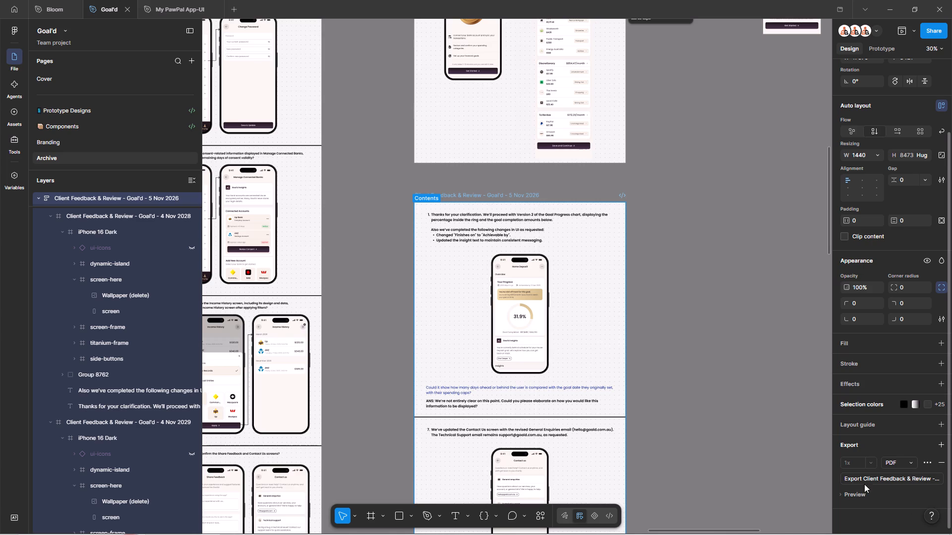
{"action": "left_click", "coordinate": [878, 479]}
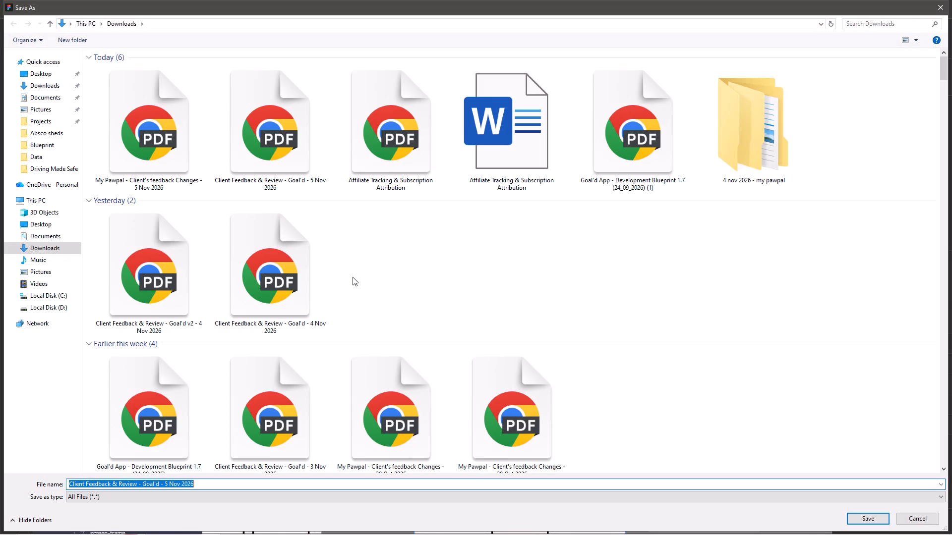
{"action": "left_click", "coordinate": [297, 168]}
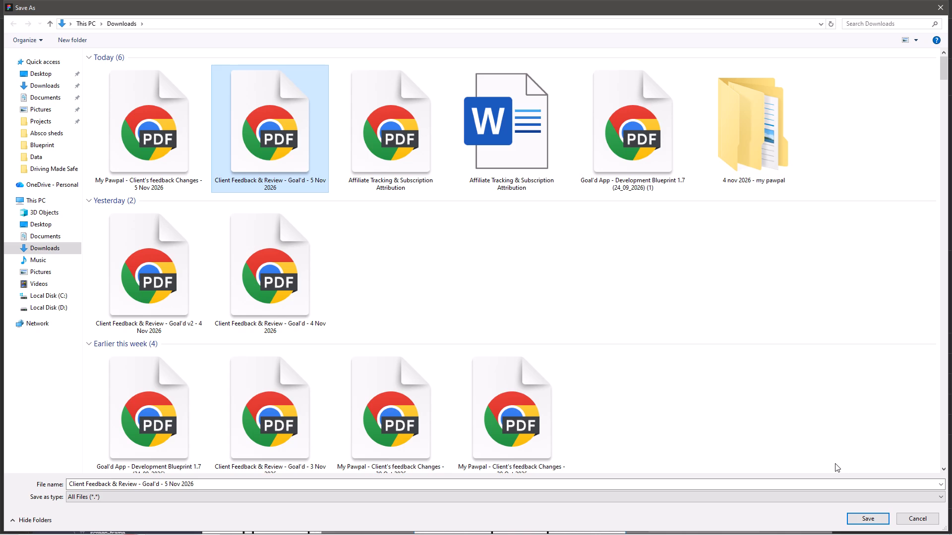
{"action": "left_click", "coordinate": [864, 521]}
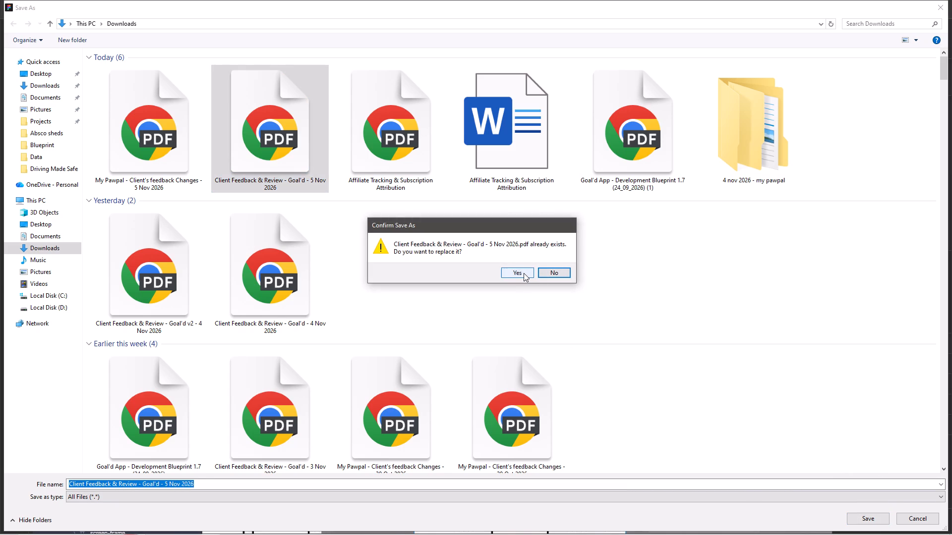
{"action": "left_click", "coordinate": [524, 273]}
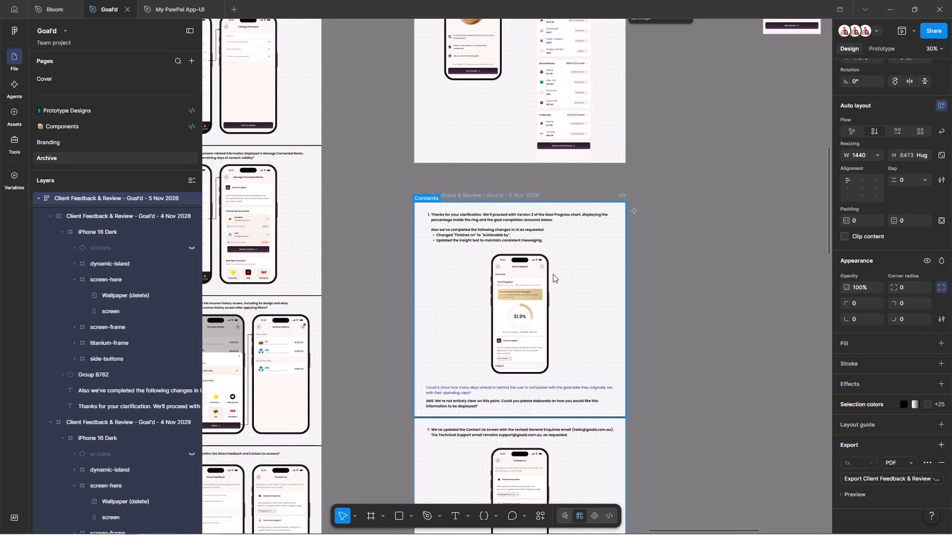
{"action": "left_click", "coordinate": [675, 339]}
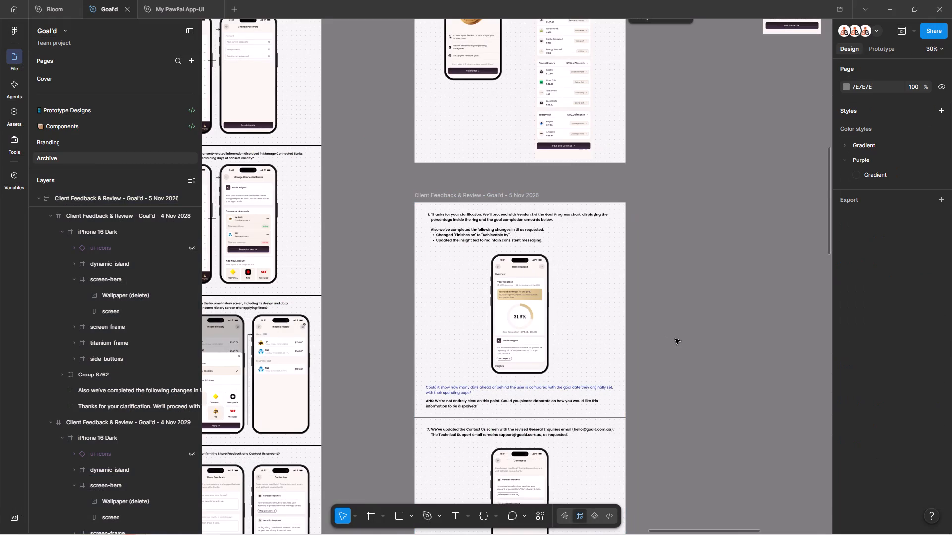
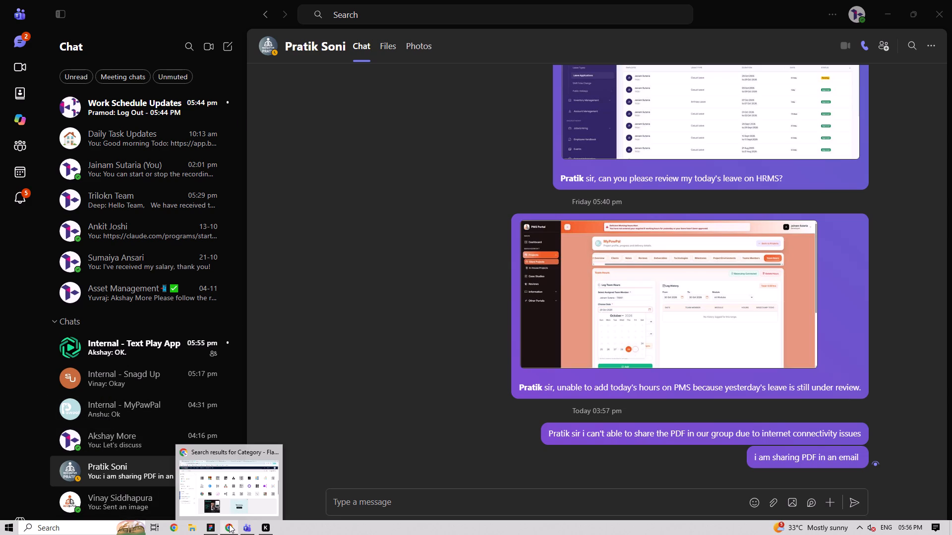
Switch from the Teams chat to the Chrome window open on the Flaticon category icon search.
{"action": "left_click", "coordinate": [235, 500]}
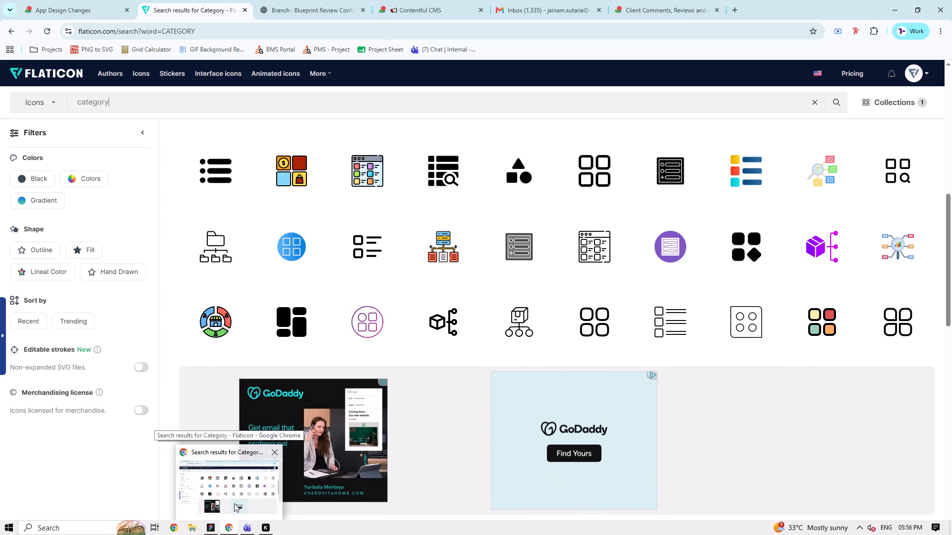
{"action": "left_click", "coordinate": [234, 503]}
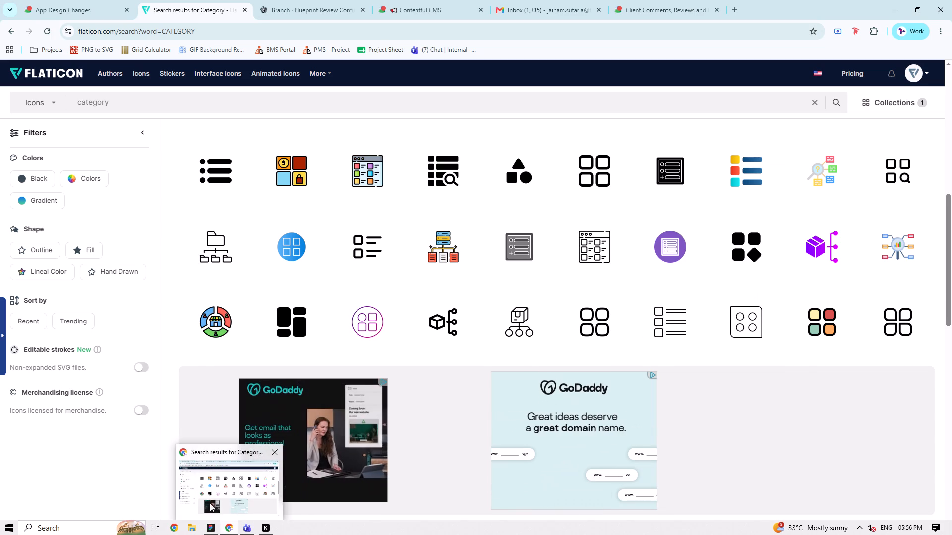
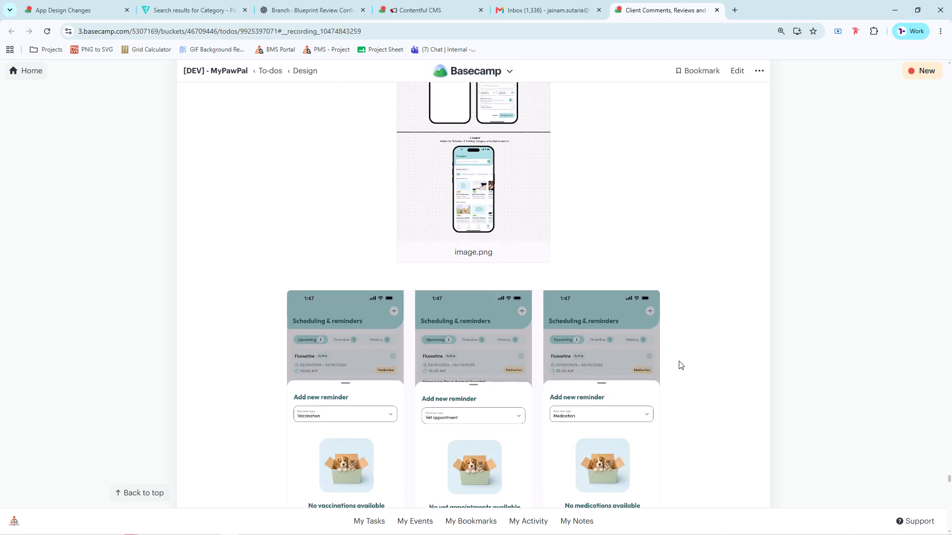
Start a new comment at the end of the MyPawPal Client Comments, Reviews design to-do discussion.
{"action": "scroll", "coordinate": [679, 361], "scroll_direction": "down", "scroll_amount": 20}
{"action": "scroll", "coordinate": [679, 361], "scroll_direction": "down", "scroll_amount": 20}
{"action": "scroll", "coordinate": [679, 361], "scroll_direction": "down", "scroll_amount": 20}
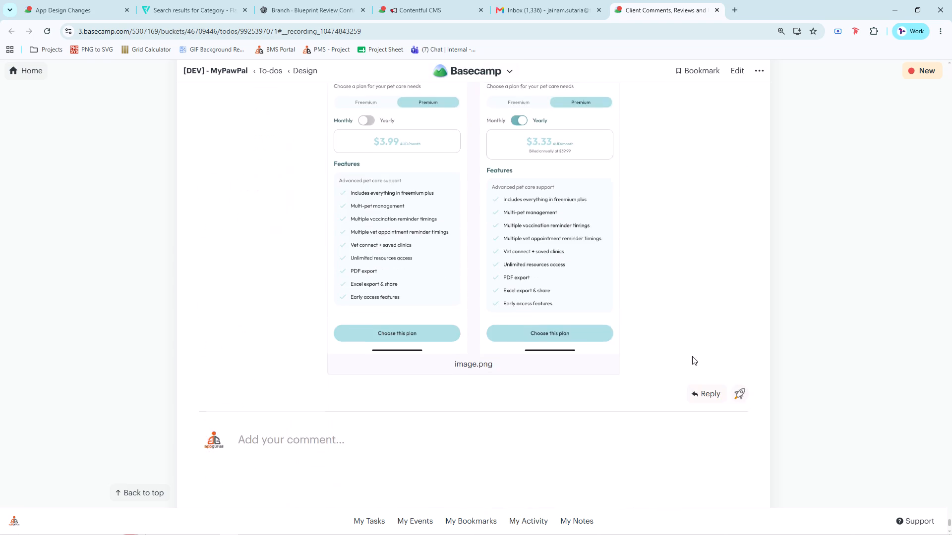
{"action": "scroll", "coordinate": [692, 356], "scroll_direction": "down", "scroll_amount": 11}
{"action": "left_click", "coordinate": [427, 321]}
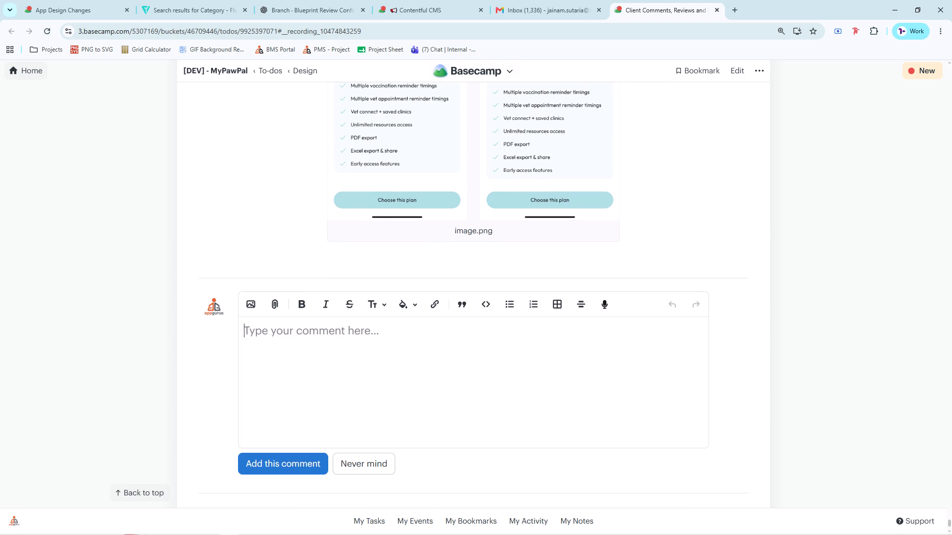
Copy the Nov 4 update's text, from "Hello Sir" through "Screenshots:", into the new comment on this to-do.
{"action": "scroll", "coordinate": [445, 332], "scroll_direction": "up", "scroll_amount": 8}
{"action": "left_click_drag", "start_coordinate": [951, 515], "coordinate": [951, 208]}
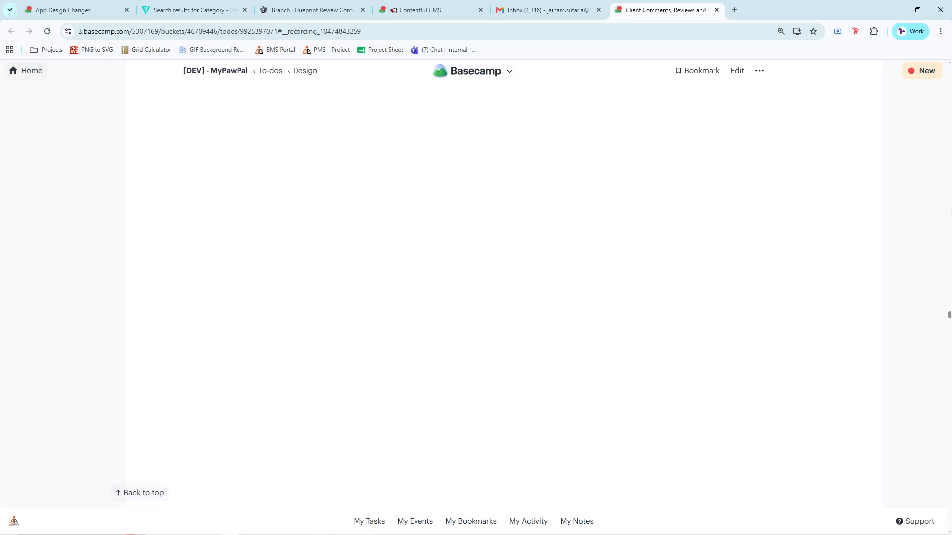
{"action": "left_click_drag", "start_coordinate": [951, 208], "coordinate": [951, 534]}
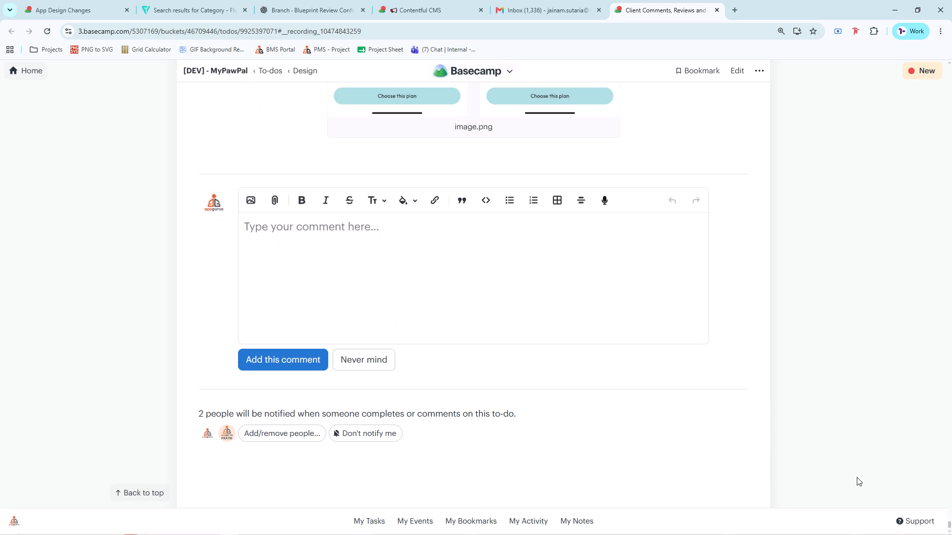
{"action": "scroll", "coordinate": [562, 326], "scroll_direction": "up", "scroll_amount": 16}
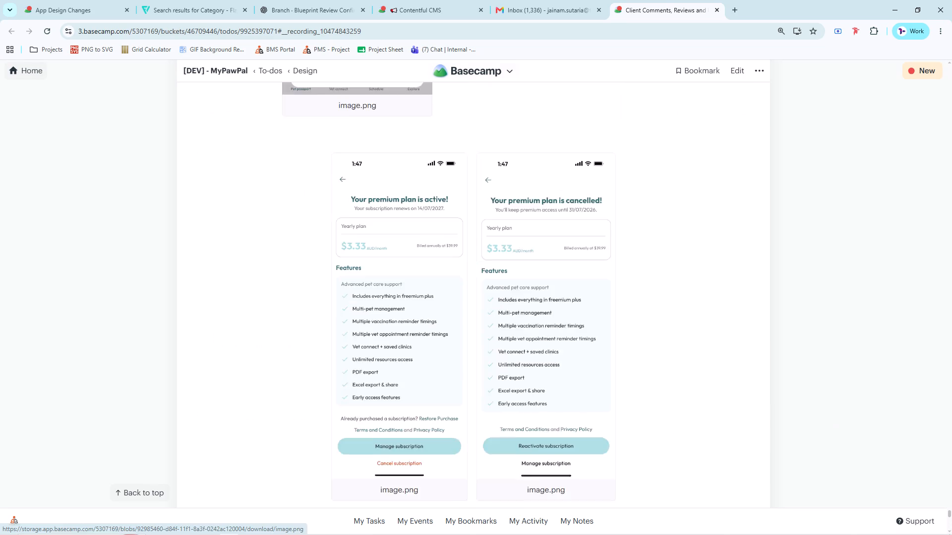
{"action": "scroll", "coordinate": [538, 305], "scroll_direction": "up", "scroll_amount": 20}
{"action": "scroll", "coordinate": [538, 305], "scroll_direction": "up", "scroll_amount": 6}
{"action": "scroll", "coordinate": [538, 305], "scroll_direction": "down", "scroll_amount": 6}
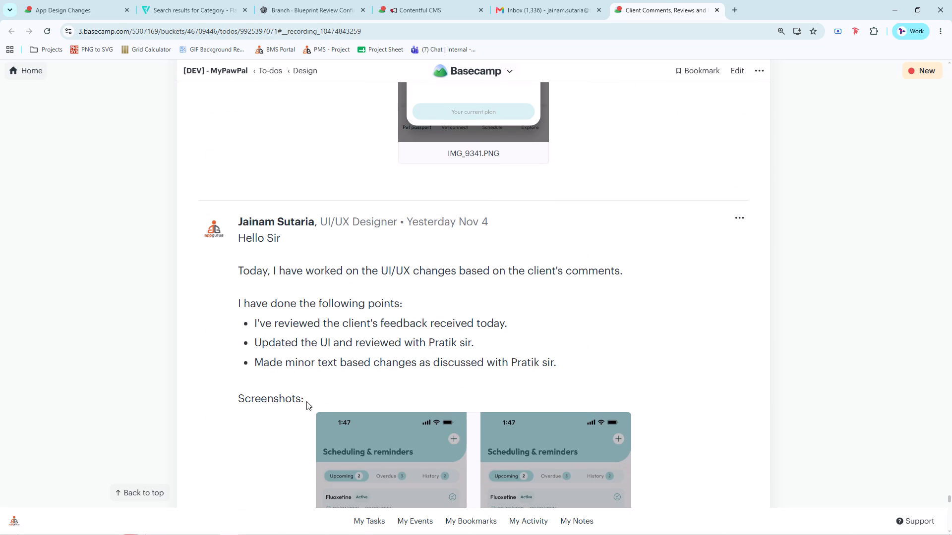
{"action": "left_click_drag", "start_coordinate": [306, 401], "coordinate": [239, 232]}
{"action": "key", "text": "ctrl+c"}
{"action": "scroll", "coordinate": [381, 360], "scroll_direction": "down", "scroll_amount": 13}
{"action": "left_click", "coordinate": [72, 383]}
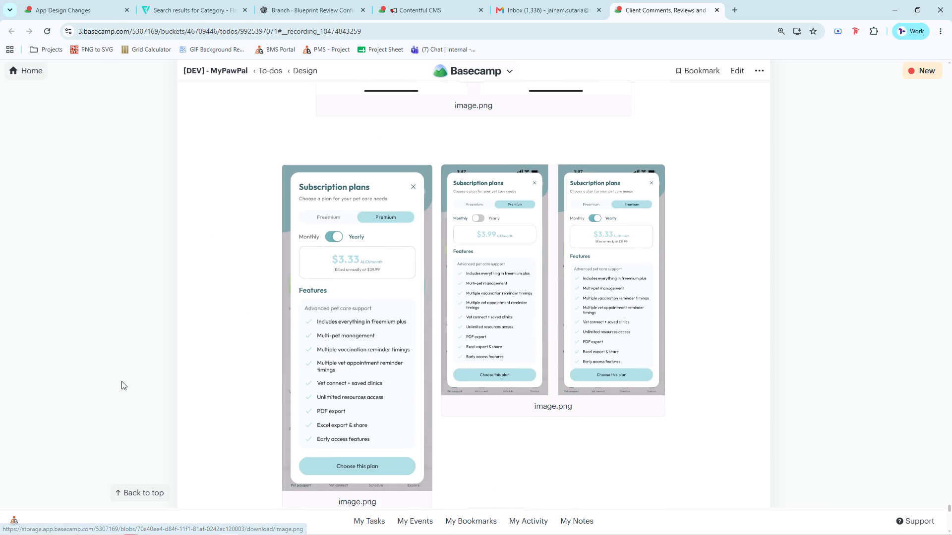
{"action": "scroll", "coordinate": [236, 382], "scroll_direction": "down", "scroll_amount": 6}
{"action": "middle_click", "coordinate": [237, 390]}
{"action": "scroll", "coordinate": [334, 391], "scroll_direction": "up", "scroll_amount": 1}
{"action": "middle_click", "coordinate": [334, 391]}
{"action": "left_click", "coordinate": [324, 276]}
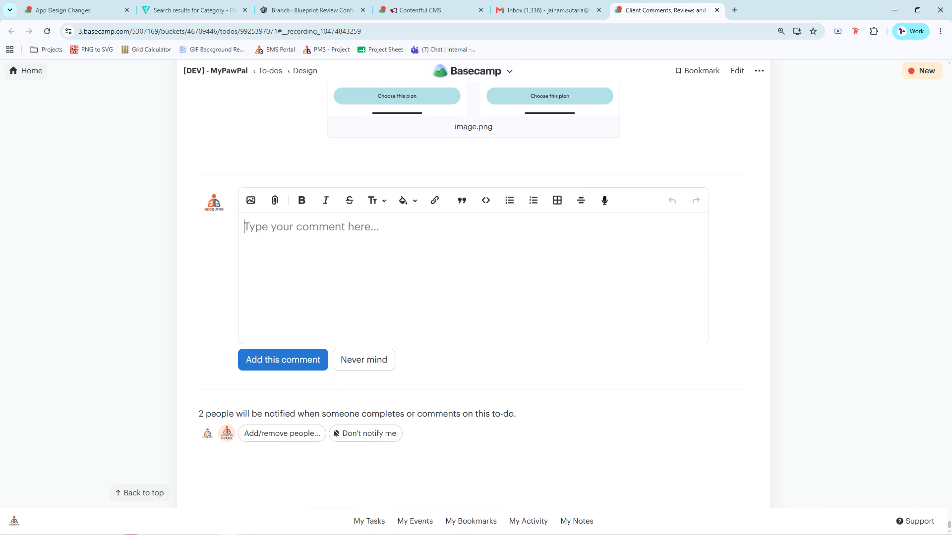
{"action": "key", "text": "ctrl+v"}
Replace the pasted bullets after "I've" with "updated the PDF export and share text in Premium plans as well same as Freemium plans.".
{"action": "left_click_drag", "start_coordinate": [579, 351], "coordinate": [272, 315]}
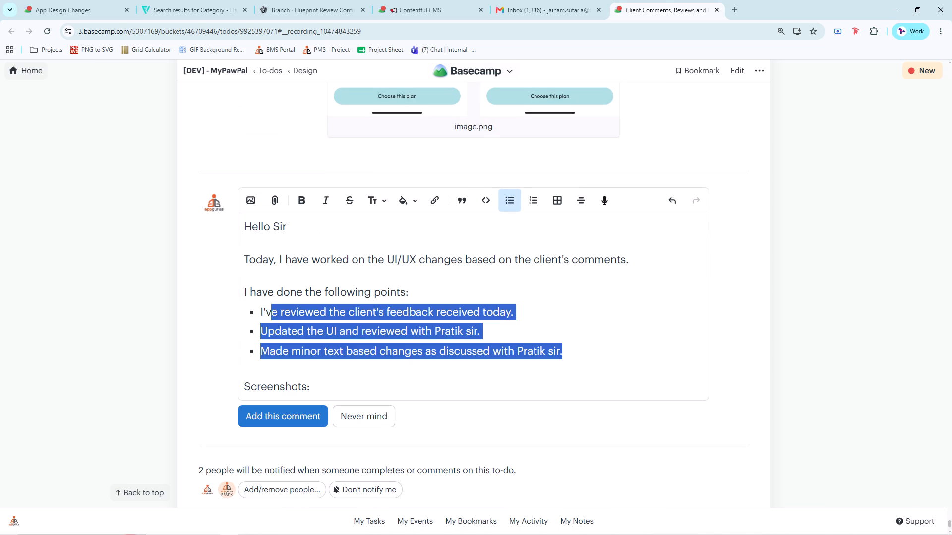
{"action": "left_click_drag", "start_coordinate": [272, 315], "coordinate": [283, 314]}
{"action": "left_click_drag", "start_coordinate": [283, 314], "coordinate": [282, 314]}
{"action": "type", "text": "updated thre ="}
{"action": "key", "text": "BackSpace"}
{"action": "key", "text": "BackSpace"}
{"action": "key", "text": "BackSpace"}
{"action": "key", "text": "space"}
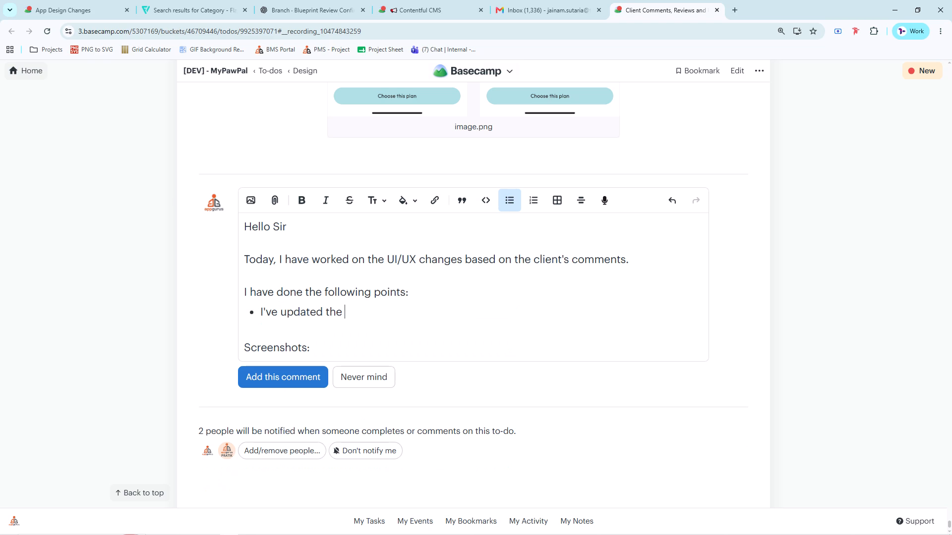
{"action": "type", "text": "tex"}
{"action": "key", "text": "BackSpace"}
{"action": "key", "text": "BackSpace"}
{"action": "key", "text": "BackSpace"}
{"action": "type", "text": "PDF expot"}
{"action": "key", "text": "space"}
{"action": "key", "text": "BackSpace"}
{"action": "key", "text": "BackSpace"}
{"action": "type", "text": "rt"}
{"action": "key", "text": "space"}
{"action": "type", "text": "and share text in Premium plans as well"}
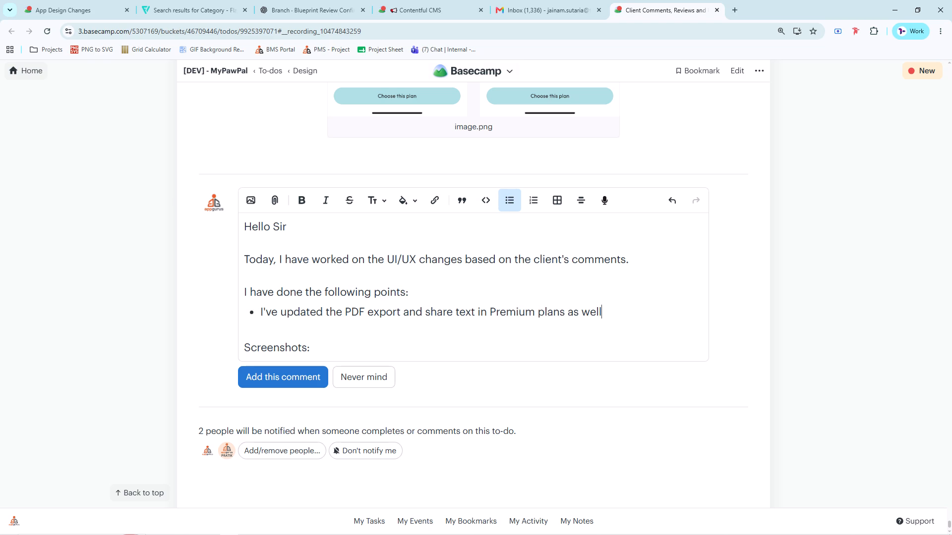
{"action": "type", "text": ","}
{"action": "key", "text": "BackSpace"}
{"action": "key", "text": "period"}
{"action": "key", "text": "BackSpace"}
{"action": "key", "text": "space"}
{"action": "type", "text": "same as"}
{"action": "key", "text": "space"}
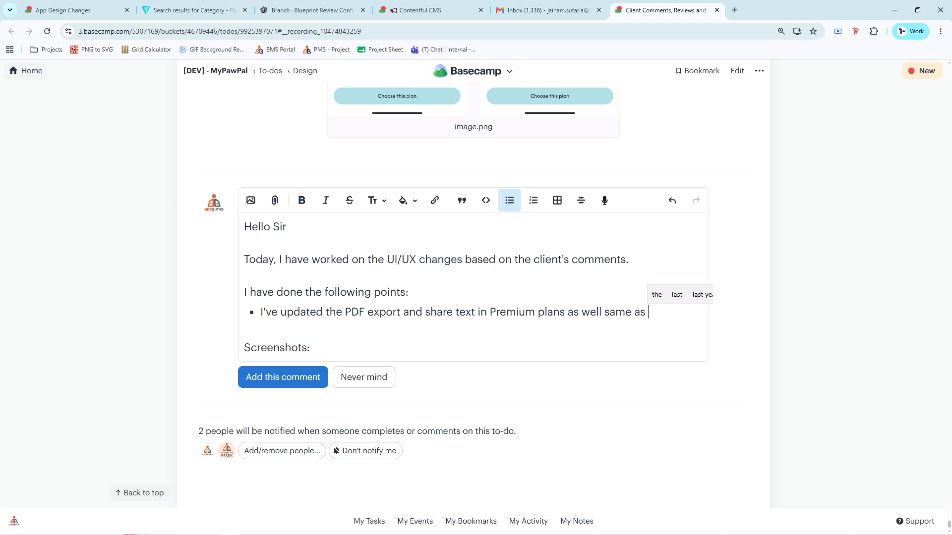
{"action": "type", "text": "Freemium plans."}
Add a second bullet beginning "I had a discussion with a developer team".
{"action": "key", "text": "Return"}
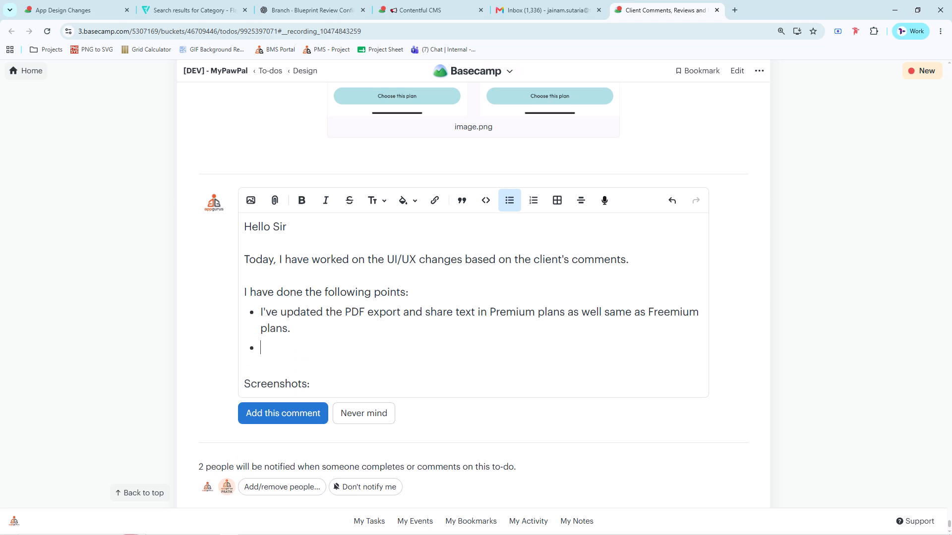
{"action": "type", "text": "I had a discussion with a devwe"}
{"action": "key", "text": "BackSpace"}
{"action": "key", "text": "e"}
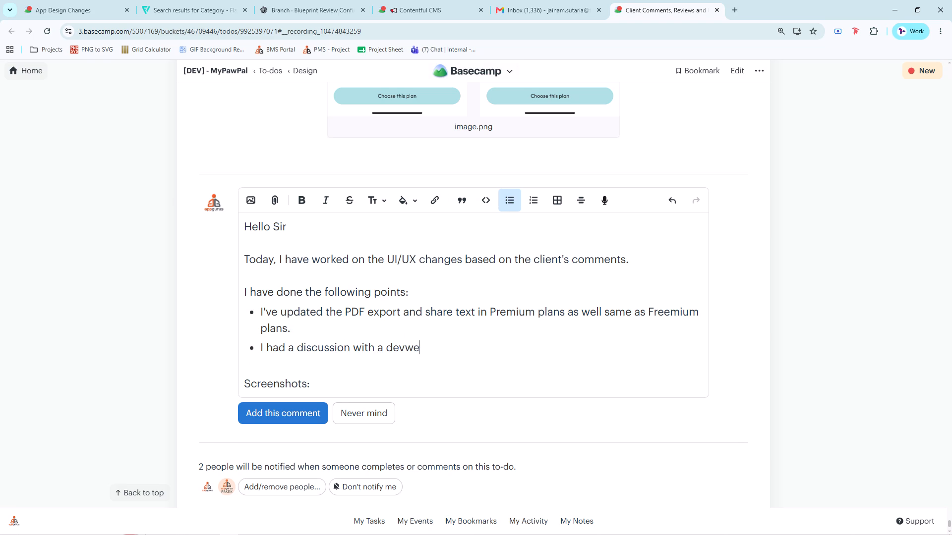
{"action": "key", "text": "BackSpace"}
{"action": "key", "text": "BackSpace"}
{"action": "type", "text": "eloper team an"}
{"action": "key", "text": "BackSpace"}
{"action": "key", "text": "BackSpace"}
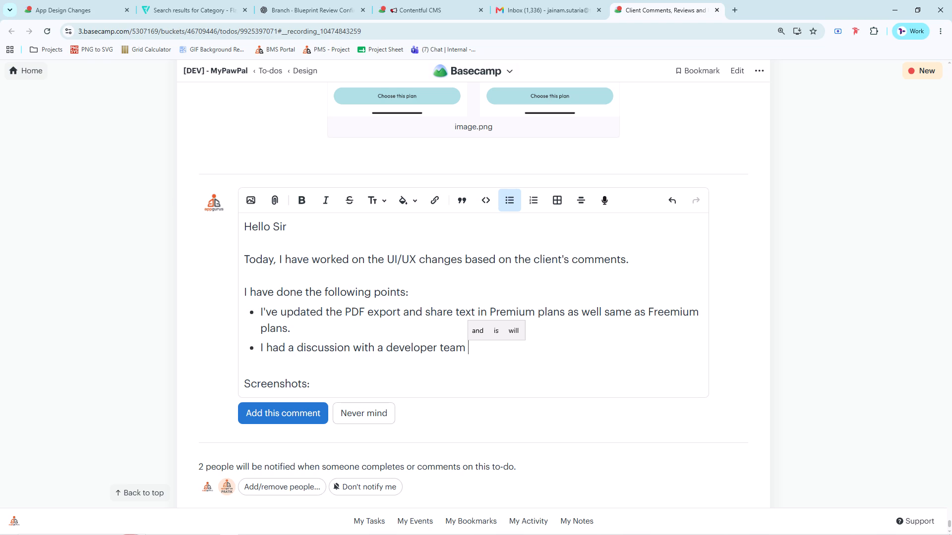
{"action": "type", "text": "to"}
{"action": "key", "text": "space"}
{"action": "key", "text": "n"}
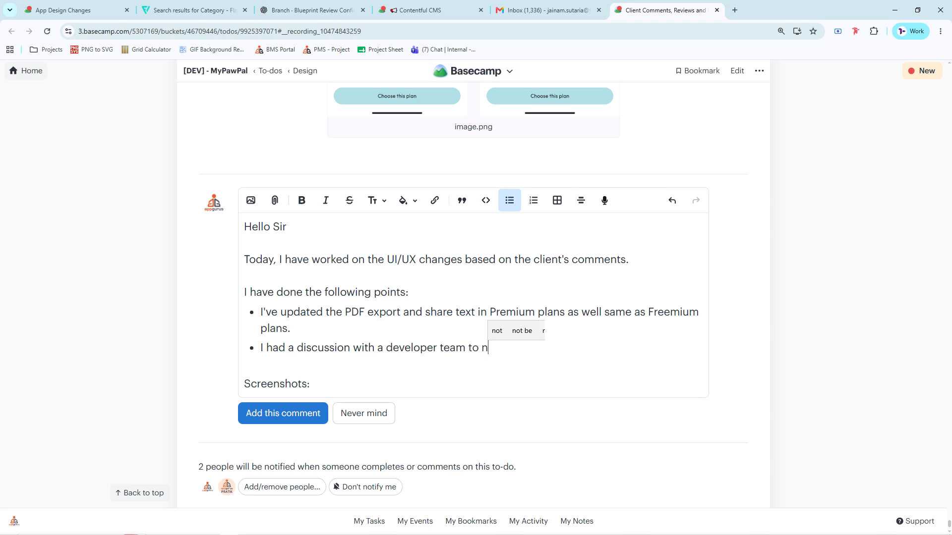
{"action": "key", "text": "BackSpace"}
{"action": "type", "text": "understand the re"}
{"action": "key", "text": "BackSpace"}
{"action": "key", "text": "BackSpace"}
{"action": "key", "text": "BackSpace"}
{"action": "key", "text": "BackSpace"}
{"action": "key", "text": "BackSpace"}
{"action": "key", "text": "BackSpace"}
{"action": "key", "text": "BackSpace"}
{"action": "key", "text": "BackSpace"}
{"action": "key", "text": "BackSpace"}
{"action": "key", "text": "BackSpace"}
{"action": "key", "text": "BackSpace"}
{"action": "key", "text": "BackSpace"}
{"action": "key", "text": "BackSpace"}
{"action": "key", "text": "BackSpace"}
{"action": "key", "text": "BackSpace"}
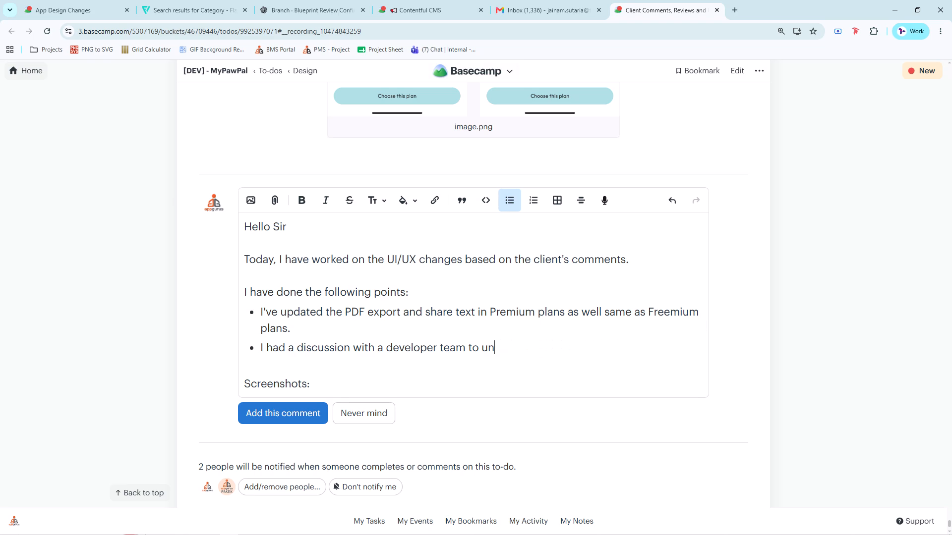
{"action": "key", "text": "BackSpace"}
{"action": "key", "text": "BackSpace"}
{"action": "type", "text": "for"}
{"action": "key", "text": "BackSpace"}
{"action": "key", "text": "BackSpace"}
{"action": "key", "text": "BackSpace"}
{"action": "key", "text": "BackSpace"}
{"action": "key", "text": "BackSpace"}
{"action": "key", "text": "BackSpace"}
Continue the second bullet with "regarding the recent UI/UX changes i have made".
{"action": "type", "text": "regardin"}
{"action": "key", "text": "space"}
{"action": "key", "text": "BackSpace"}
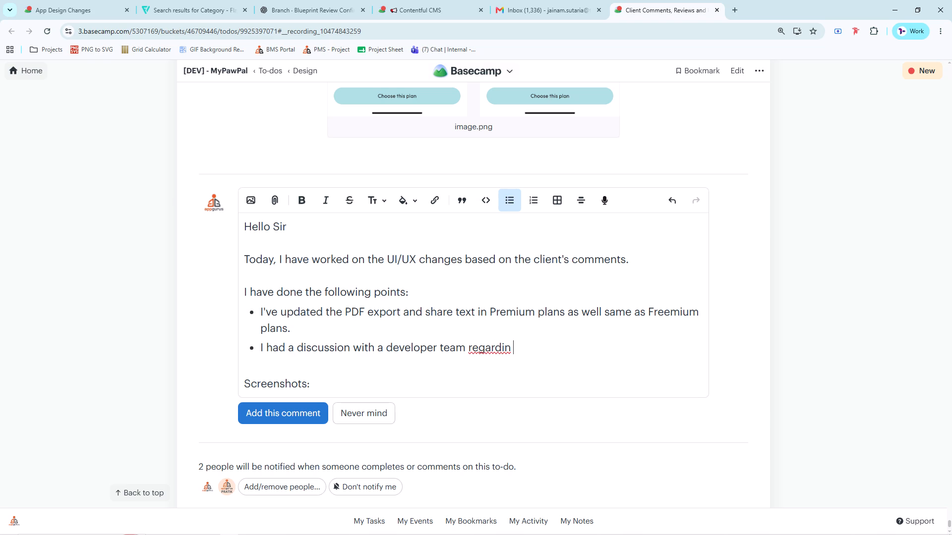
{"action": "type", "text": "g the recent changes"}
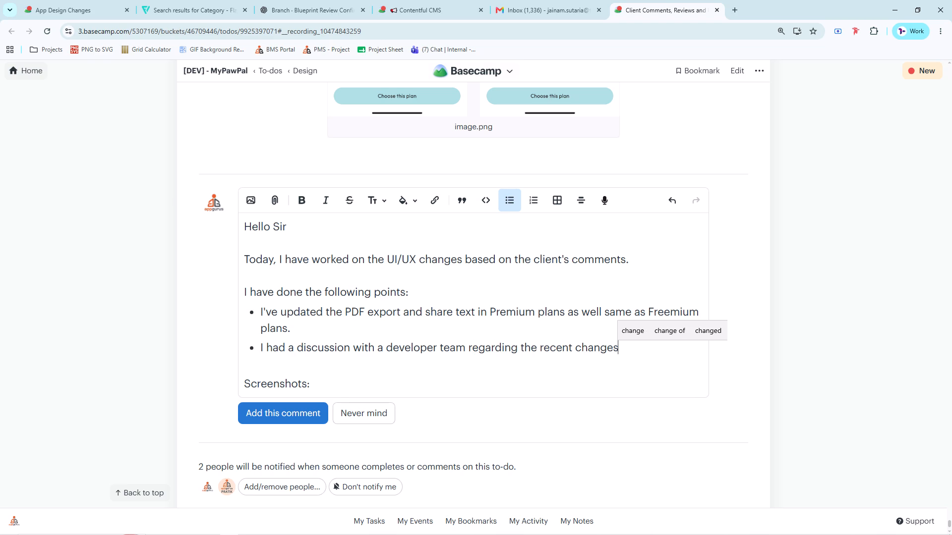
{"action": "key", "text": "BackSpace"}
{"action": "key", "text": "BackSpace"}
{"action": "key", "text": "BackSpace"}
{"action": "key", "text": "BackSpace"}
{"action": "key", "text": "BackSpace"}
{"action": "key", "text": "BackSpace"}
{"action": "key", "text": "BackSpace"}
{"action": "key", "text": "BackSpace"}
{"action": "key", "text": "space"}
{"action": "type", "text": "UI c"}
{"action": "key", "text": "BackSpace"}
{"action": "key", "text": "slash"}
{"action": "key", "text": "space"}
{"action": "key", "text": "BackSpace"}
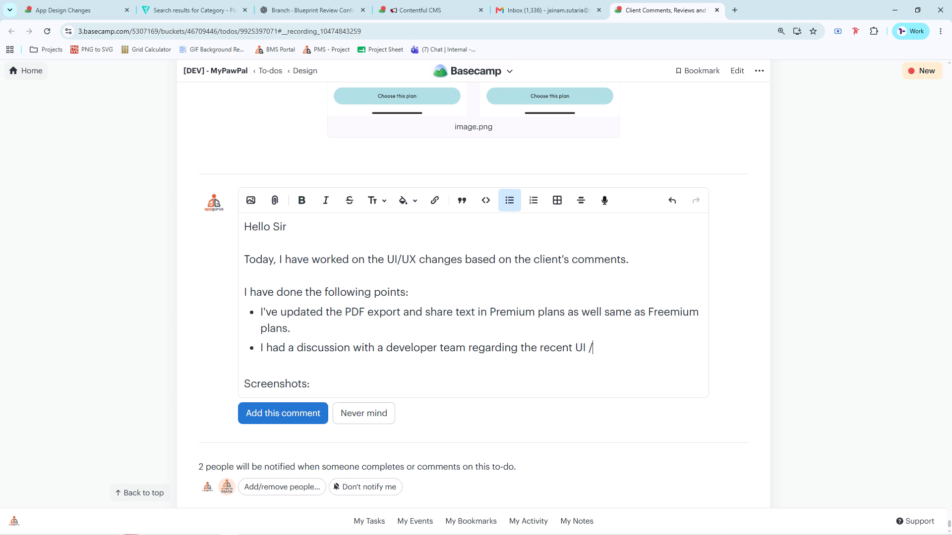
{"action": "key", "text": "BackSpace"}
{"action": "key", "text": "BackSpace"}
{"action": "key", "text": "shift+greater"}
{"action": "key", "text": "BackSpace"}
{"action": "type", "text": "/UX changes ib"}
{"action": "key", "text": "BackSpace"}
{"action": "key", "text": "space"}
{"action": "type", "text": "have ma"}
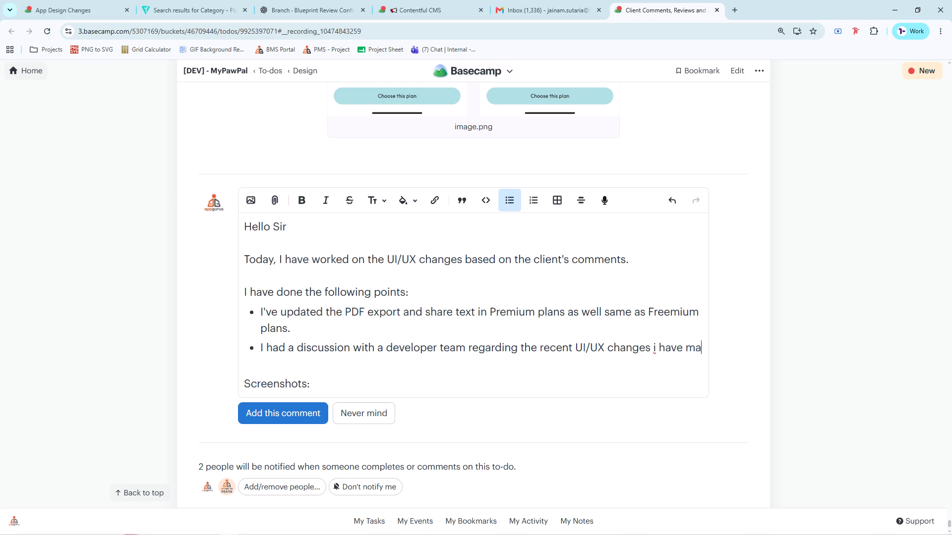
{"action": "key", "text": "BackSpace"}
{"action": "type", "text": "ade from the"}
{"action": "key", "text": "space"}
{"action": "type", "text": "client's dfe"}
{"action": "key", "text": "BackSpace"}
{"action": "key", "text": "BackSpace"}
{"action": "key", "text": "BackSpace"}
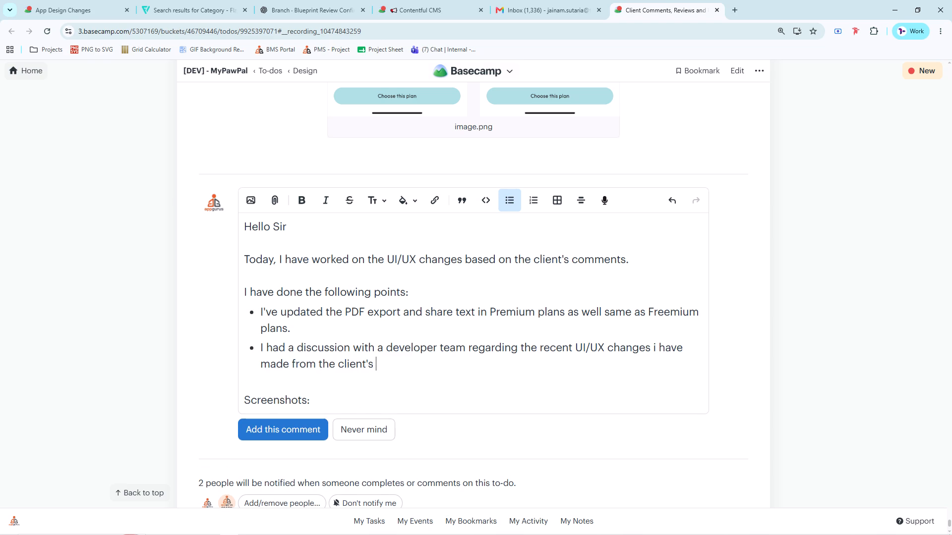
{"action": "key", "text": "BackSpace"}
{"action": "key", "text": "BackSpace"}
{"action": "key", "text": "BackSpace"}
{"action": "key", "text": "BackSpace"}
{"action": "key", "text": "BackSpace"}
{"action": "key", "text": "BackSpace"}
{"action": "key", "text": "BackSpace"}
{"action": "key", "text": "BackSpace"}
{"action": "key", "text": "BackSpace"}
{"action": "key", "text": "BackSpace"}
{"action": "key", "text": "BackSpace"}
{"action": "key", "text": "BackSpace"}
{"action": "key", "text": "BackSpace"}
{"action": "key", "text": "BackSpace"}
{"action": "key", "text": "BackSpace"}
{"action": "key", "text": "BackSpace"}
{"action": "key", "text": "BackSpace"}
{"action": "key", "text": "BackSpace"}
{"action": "key", "text": "BackSpace"}
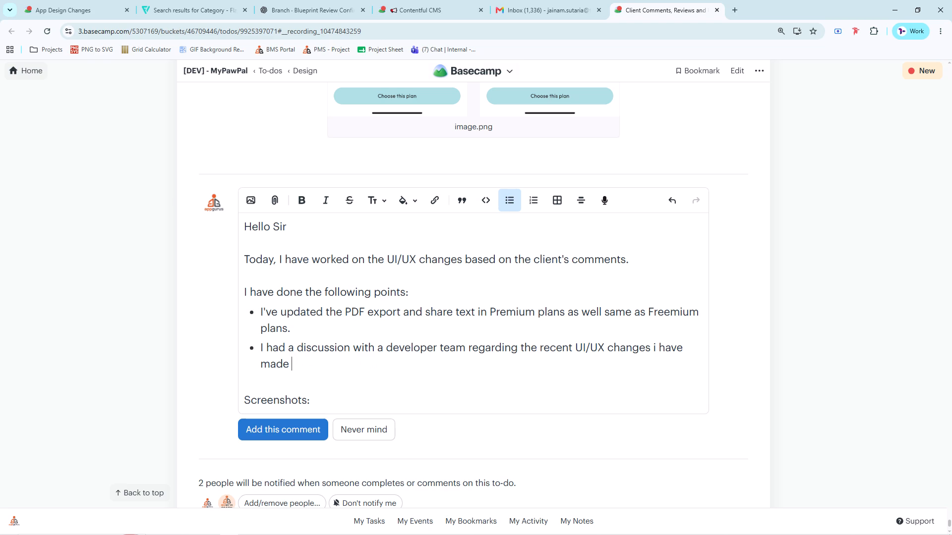
Continue the second bullet with "based on the client's feedback".
{"action": "key", "text": "space"}
{"action": "type", "text": "based on the client;s"}
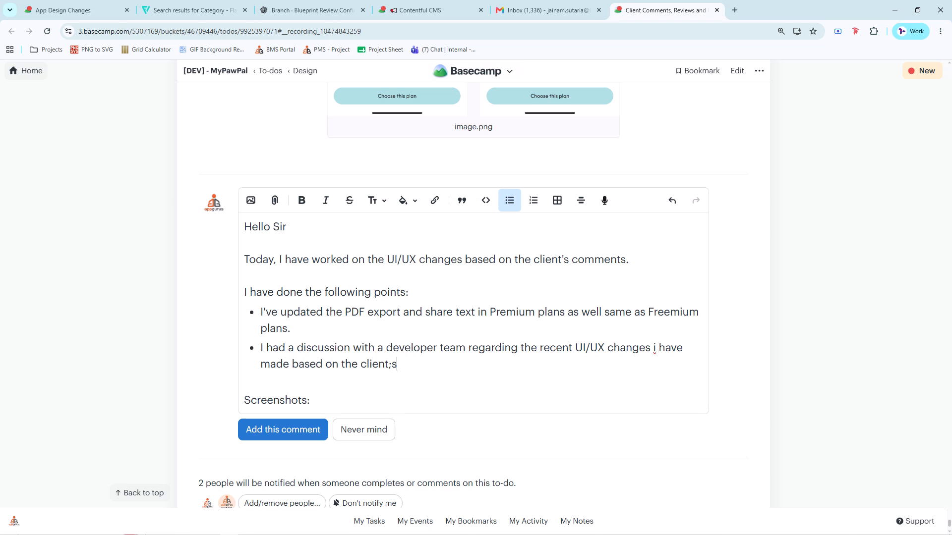
{"action": "key", "text": "BackSpace"}
{"action": "type", "text": "'s"}
{"action": "key", "text": "BackSpace"}
{"action": "key", "text": "BackSpace"}
{"action": "key", "text": "BackSpace"}
{"action": "type", "text": ";s"}
{"action": "key", "text": "space"}
{"action": "key", "text": "BackSpace"}
{"action": "key", "text": "BackSpace"}
{"action": "key", "text": "apostrophe"}
{"action": "key", "text": "BackSpace"}
{"action": "key", "text": "BackSpace"}
{"action": "type", "text": "'s feedback"}
{"action": "key", "text": "space"}
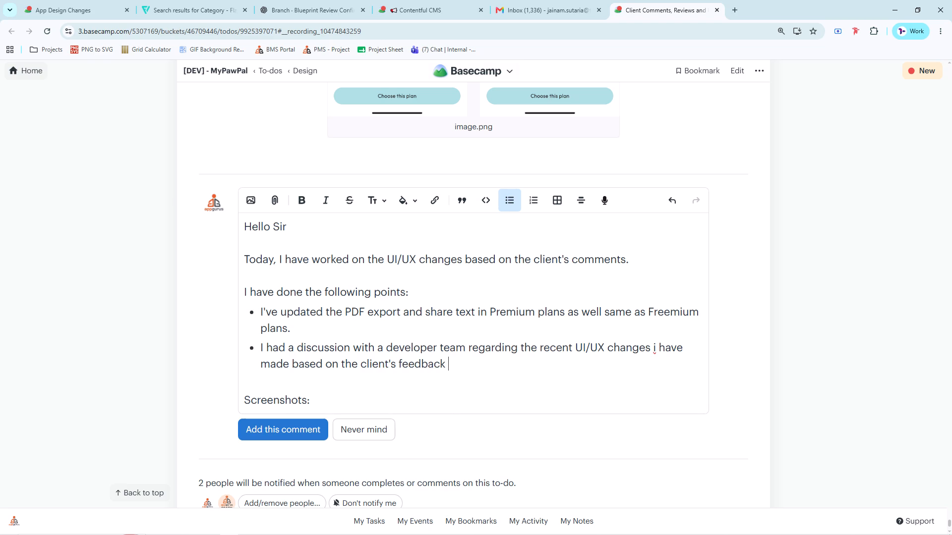
{"action": "key", "text": "BackSpace"}
{"action": "key", "text": "period"}
{"action": "key", "text": "BackSpace"}
Continue the second bullet with "so we".
{"action": "key", "text": "space"}
{"action": "type", "text": "and"}
{"action": "key", "text": "space"}
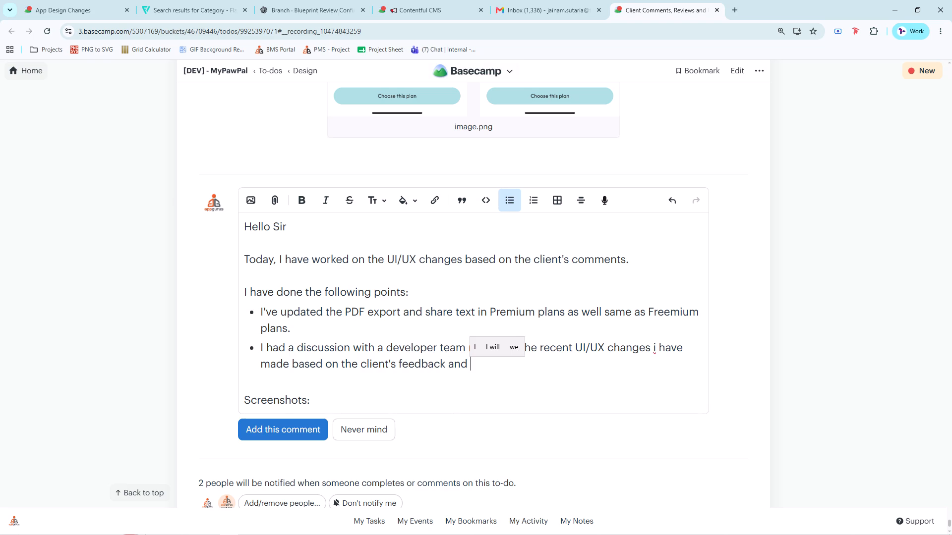
{"action": "key", "text": "BackSpace"}
{"action": "key", "text": "BackSpace"}
{"action": "key", "text": "BackSpace"}
{"action": "key", "text": "BackSpace"}
{"action": "type", "text": "so we"}
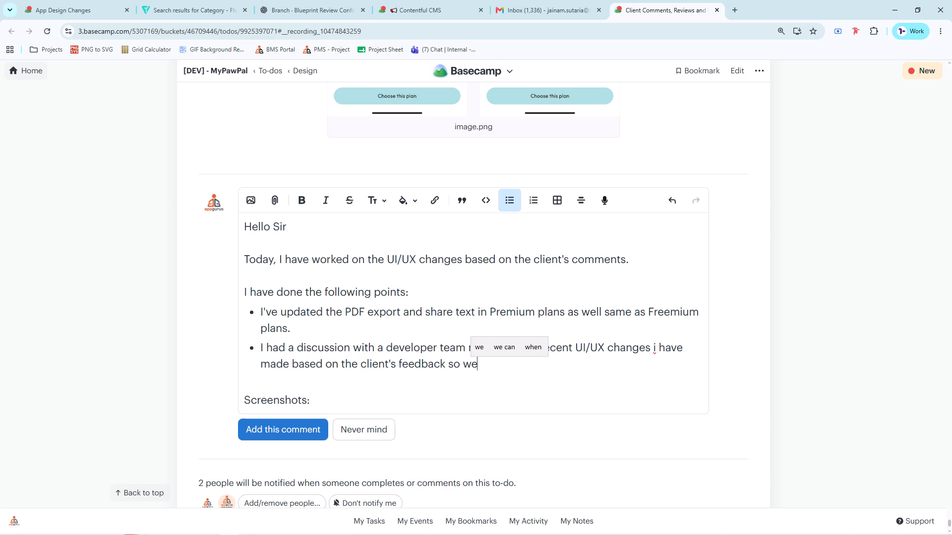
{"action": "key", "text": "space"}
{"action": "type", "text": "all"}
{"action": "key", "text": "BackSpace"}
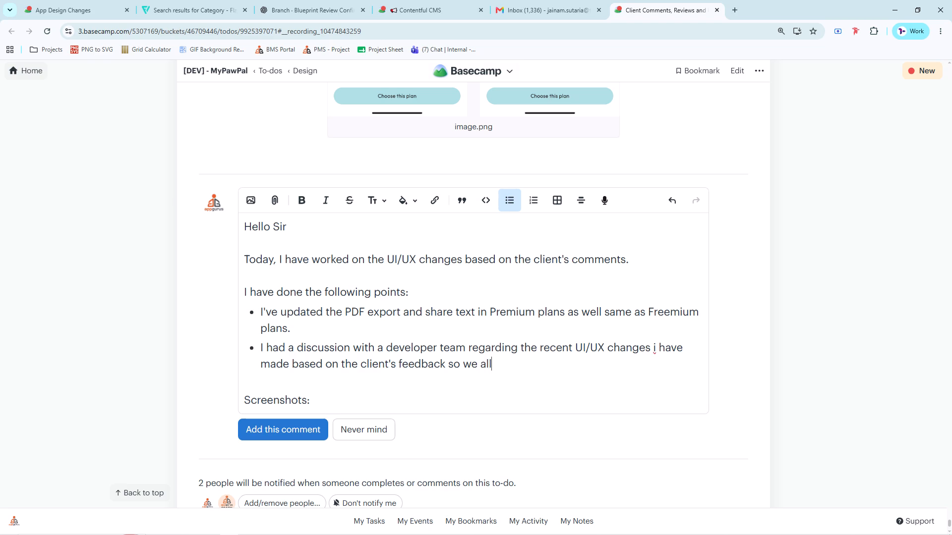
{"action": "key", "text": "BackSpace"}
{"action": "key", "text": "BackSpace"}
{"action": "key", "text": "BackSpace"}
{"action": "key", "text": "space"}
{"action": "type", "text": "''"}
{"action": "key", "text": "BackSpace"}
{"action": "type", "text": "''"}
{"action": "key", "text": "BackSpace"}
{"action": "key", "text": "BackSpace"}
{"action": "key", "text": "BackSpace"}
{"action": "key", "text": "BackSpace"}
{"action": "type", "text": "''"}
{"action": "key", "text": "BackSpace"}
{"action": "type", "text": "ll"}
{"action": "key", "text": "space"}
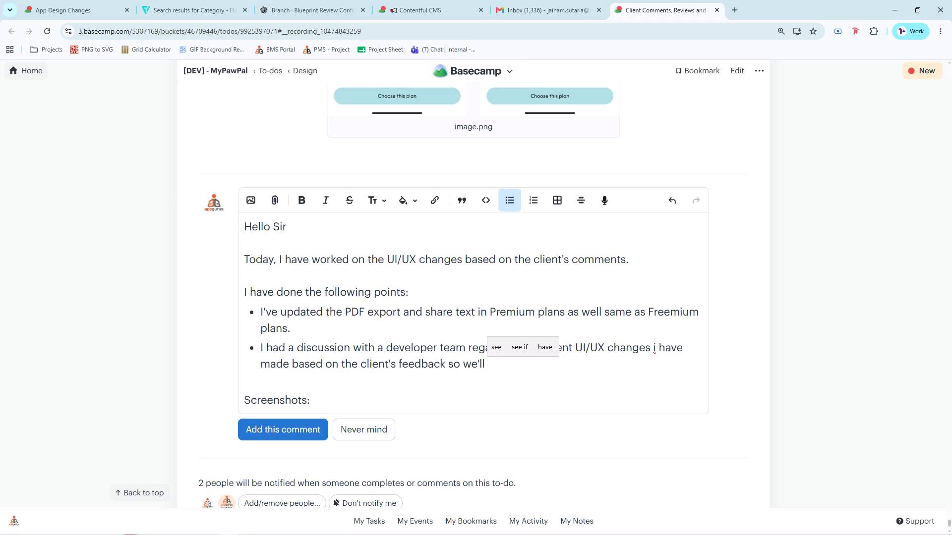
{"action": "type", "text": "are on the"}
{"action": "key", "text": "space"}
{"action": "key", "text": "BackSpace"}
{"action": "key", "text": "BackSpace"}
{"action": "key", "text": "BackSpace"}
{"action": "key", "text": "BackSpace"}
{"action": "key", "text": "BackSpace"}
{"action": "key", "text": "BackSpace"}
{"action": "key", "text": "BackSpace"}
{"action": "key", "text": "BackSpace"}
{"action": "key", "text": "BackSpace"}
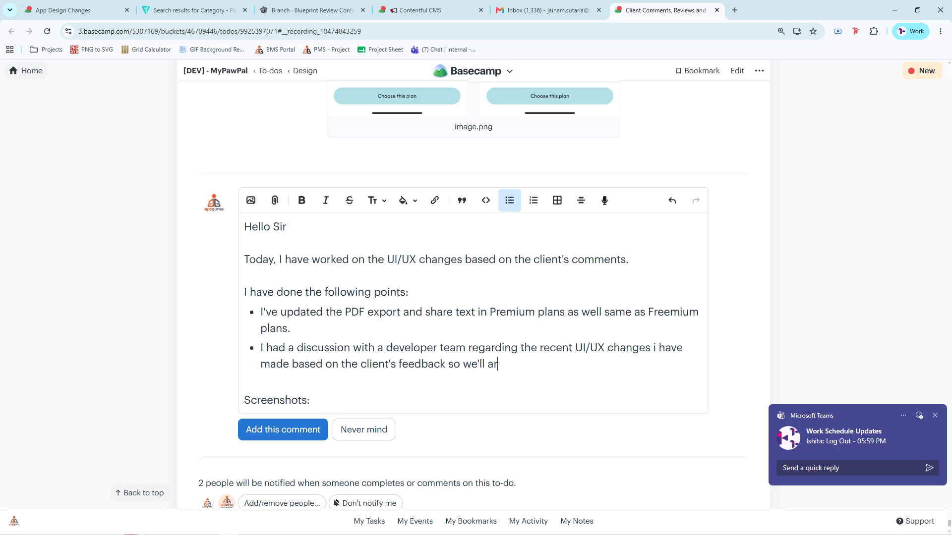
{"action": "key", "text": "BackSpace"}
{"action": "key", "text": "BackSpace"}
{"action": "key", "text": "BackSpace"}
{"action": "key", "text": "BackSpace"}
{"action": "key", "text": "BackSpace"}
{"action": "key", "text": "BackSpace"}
Finish the second bullet with "all should be on the same page.".
{"action": "key", "text": "space"}
{"action": "type", "text": "all are on the same"}
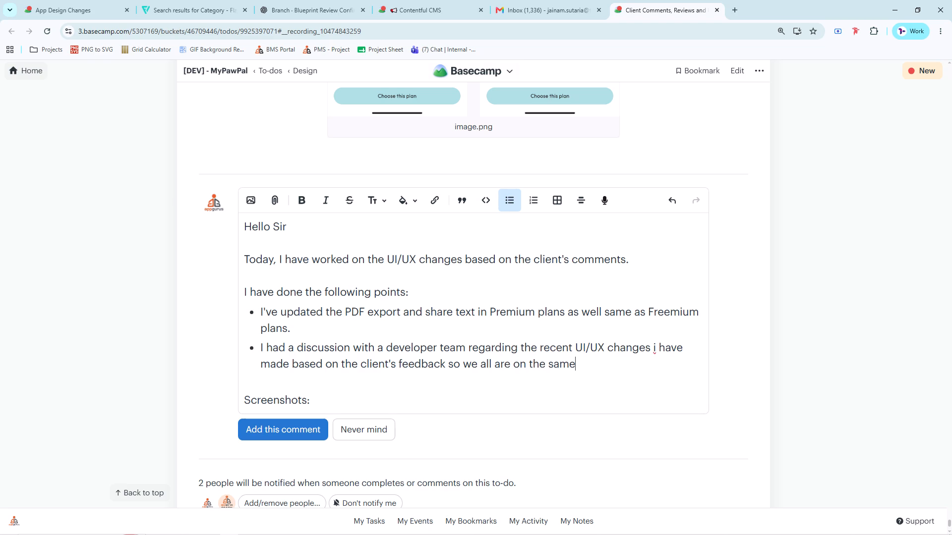
{"action": "key", "text": "BackSpace"}
{"action": "key", "text": "BackSpace"}
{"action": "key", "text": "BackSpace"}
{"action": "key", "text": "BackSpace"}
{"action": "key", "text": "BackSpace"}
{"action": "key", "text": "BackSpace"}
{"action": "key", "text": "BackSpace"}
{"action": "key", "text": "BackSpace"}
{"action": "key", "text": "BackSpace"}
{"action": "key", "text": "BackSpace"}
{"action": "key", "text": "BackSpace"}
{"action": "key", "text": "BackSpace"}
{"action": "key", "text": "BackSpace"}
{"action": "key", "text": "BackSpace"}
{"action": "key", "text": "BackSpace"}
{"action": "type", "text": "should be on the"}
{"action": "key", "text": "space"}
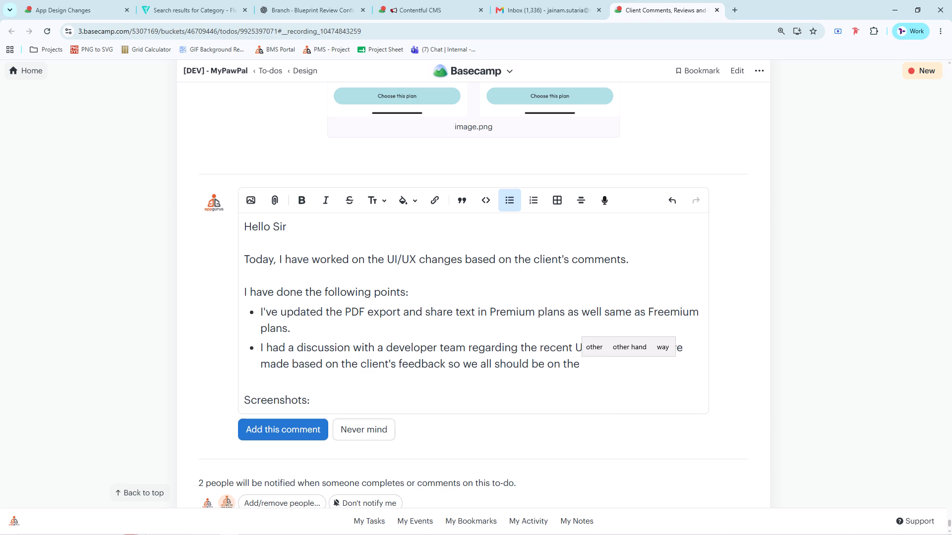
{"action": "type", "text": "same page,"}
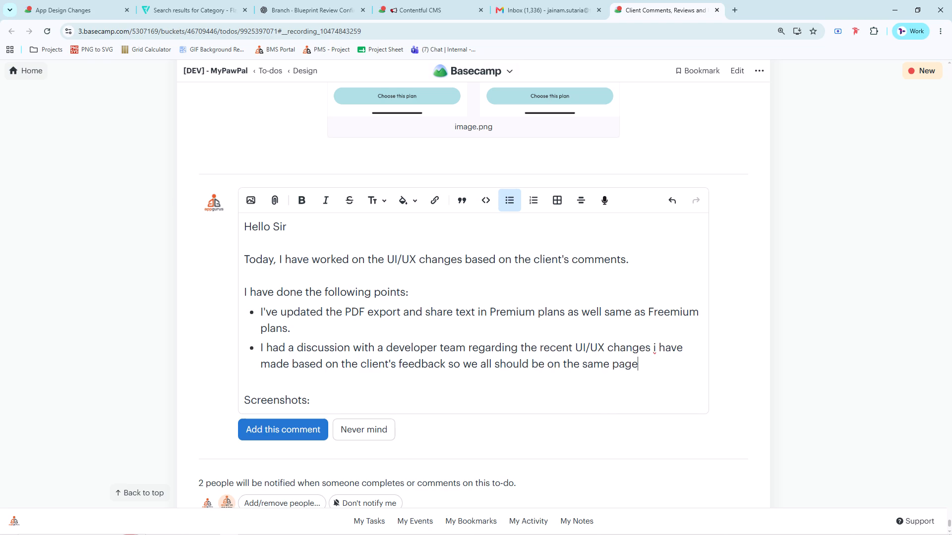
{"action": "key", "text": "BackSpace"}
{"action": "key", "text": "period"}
Add a third bullet beginning "Then I had a discussion with a Pratik sir about the".
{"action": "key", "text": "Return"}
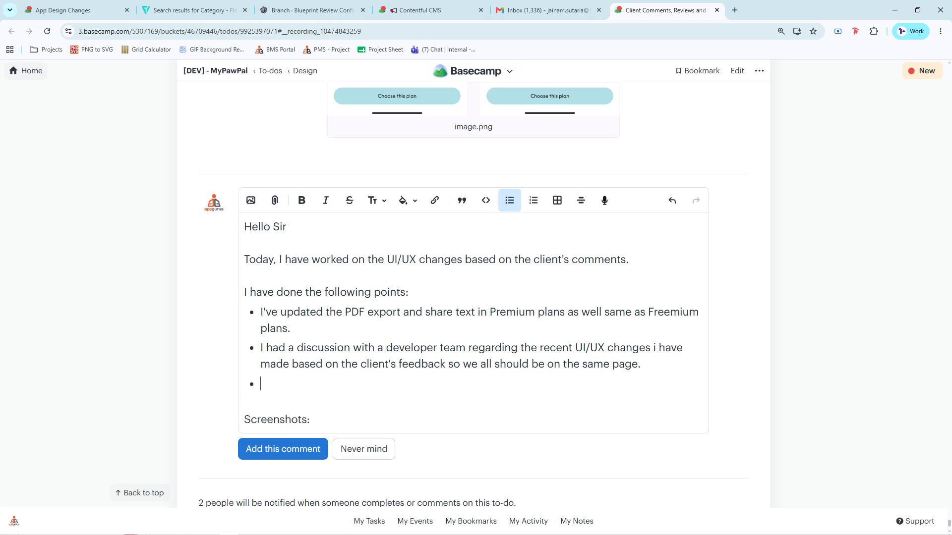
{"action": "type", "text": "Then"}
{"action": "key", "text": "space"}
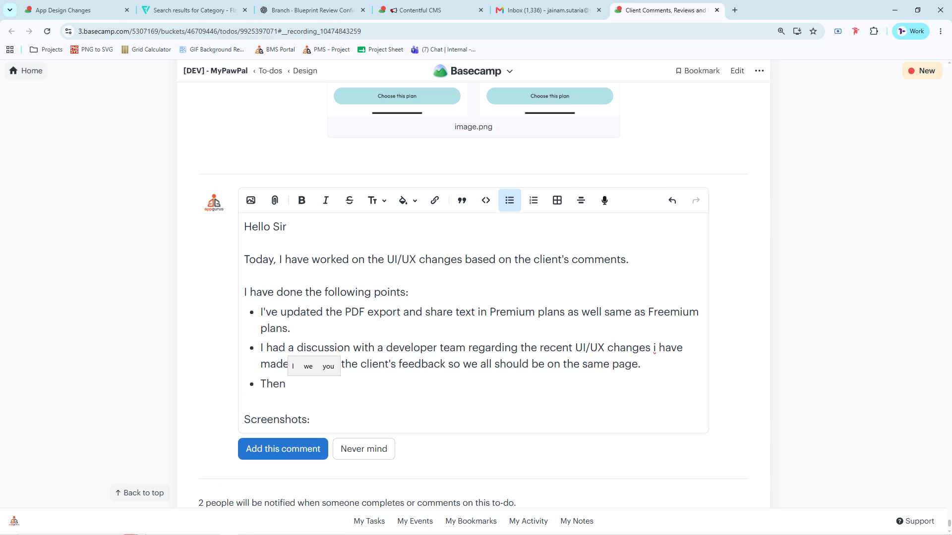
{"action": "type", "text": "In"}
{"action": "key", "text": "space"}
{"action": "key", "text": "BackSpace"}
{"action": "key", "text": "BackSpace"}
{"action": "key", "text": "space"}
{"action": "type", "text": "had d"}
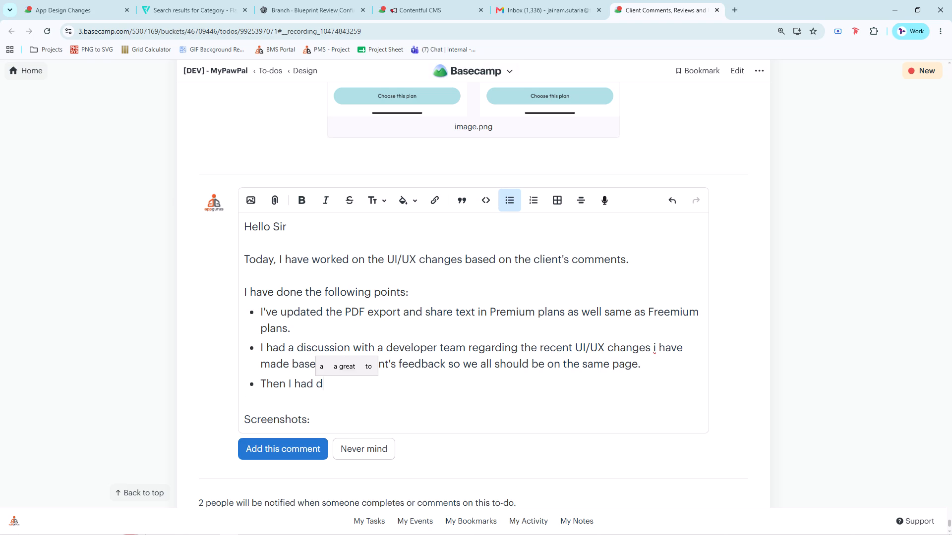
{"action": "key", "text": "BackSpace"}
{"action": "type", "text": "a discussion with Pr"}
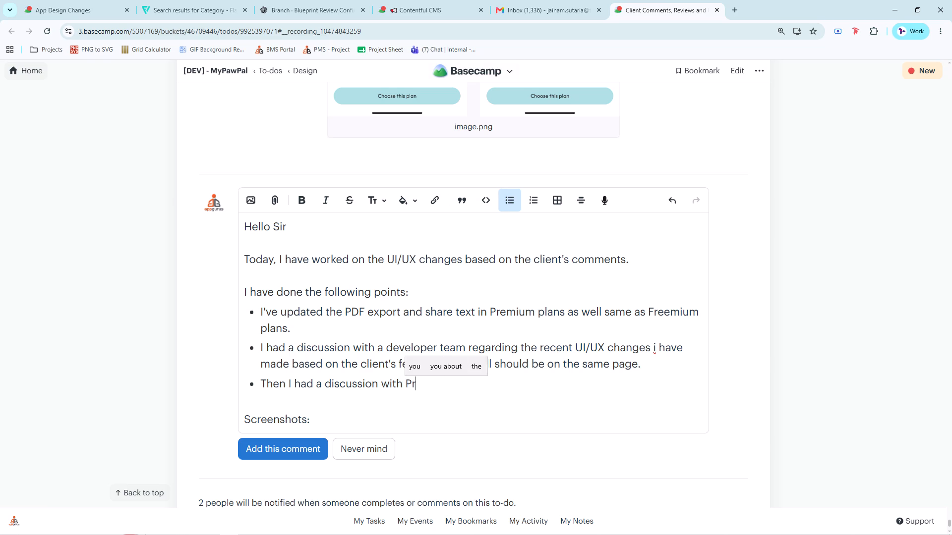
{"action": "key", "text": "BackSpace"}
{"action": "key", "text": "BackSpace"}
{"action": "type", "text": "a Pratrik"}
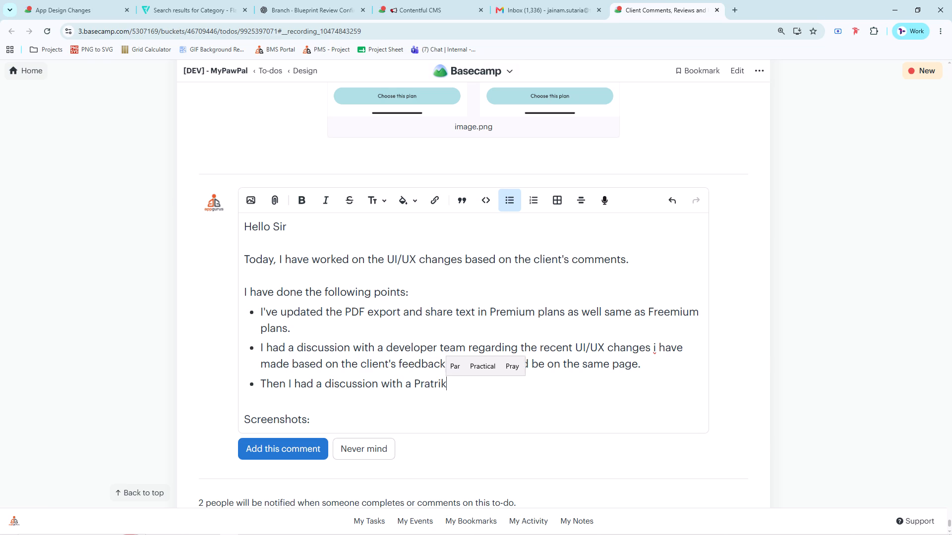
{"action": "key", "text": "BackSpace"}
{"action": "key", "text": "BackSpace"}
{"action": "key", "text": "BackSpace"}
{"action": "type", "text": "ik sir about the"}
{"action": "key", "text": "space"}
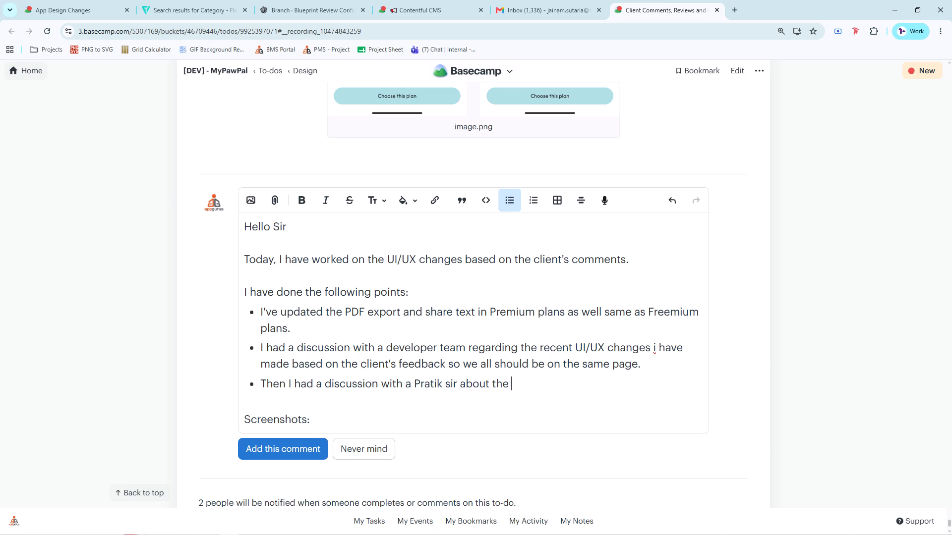
Continue the third bullet with "text changes in Premium plans".
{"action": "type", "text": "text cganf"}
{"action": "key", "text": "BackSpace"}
{"action": "key", "text": "BackSpace"}
{"action": "key", "text": "BackSpace"}
{"action": "key", "text": "BackSpace"}
{"action": "type", "text": "hanges in Premium o"}
{"action": "key", "text": "BackSpace"}
{"action": "type", "text": "plans"}
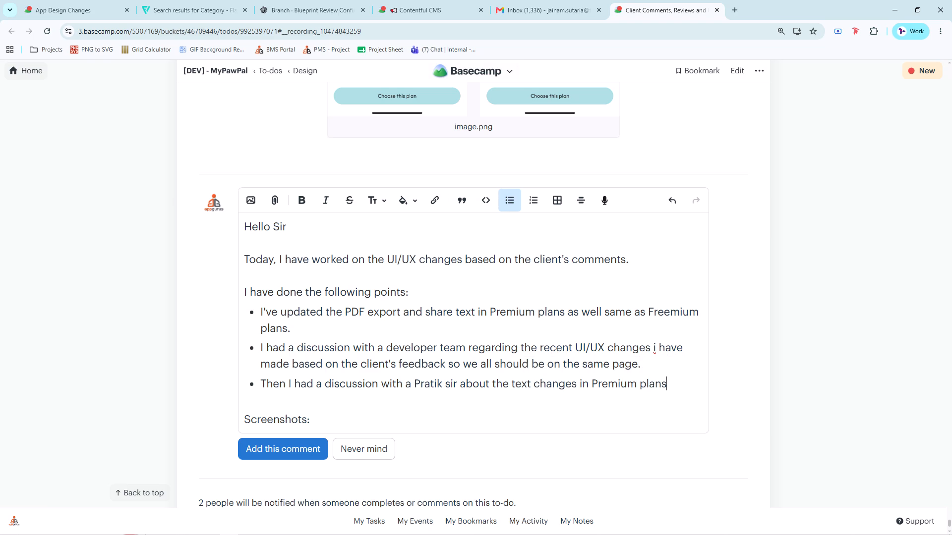
Finish the third bullet with "and updated in UI for the same.".
{"action": "key", "text": "space"}
{"action": "type", "text": "abd"}
{"action": "key", "text": "BackSpace"}
{"action": "key", "text": "BackSpace"}
{"action": "type", "text": "nd updated"}
{"action": "key", "text": "space"}
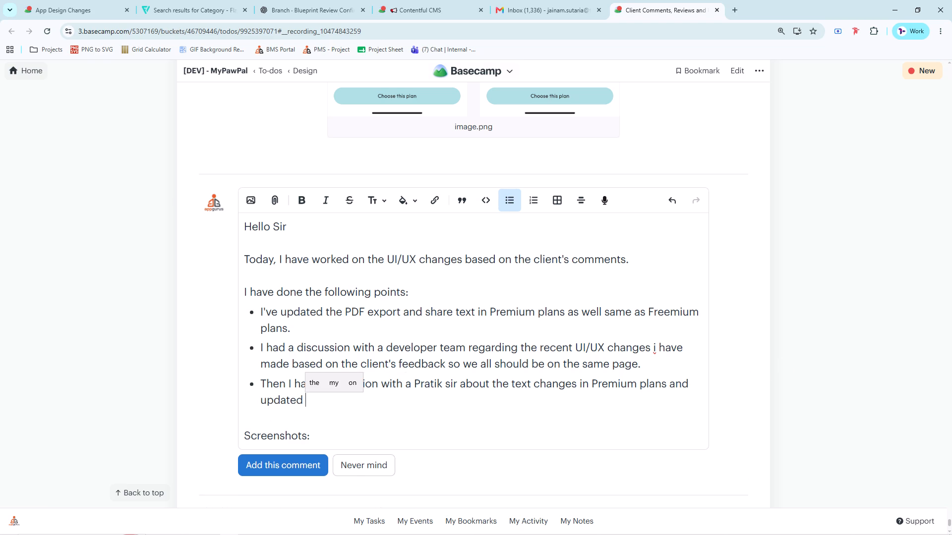
{"action": "type", "text": "in"}
{"action": "key", "text": "space"}
{"action": "key", "text": "shift+i"}
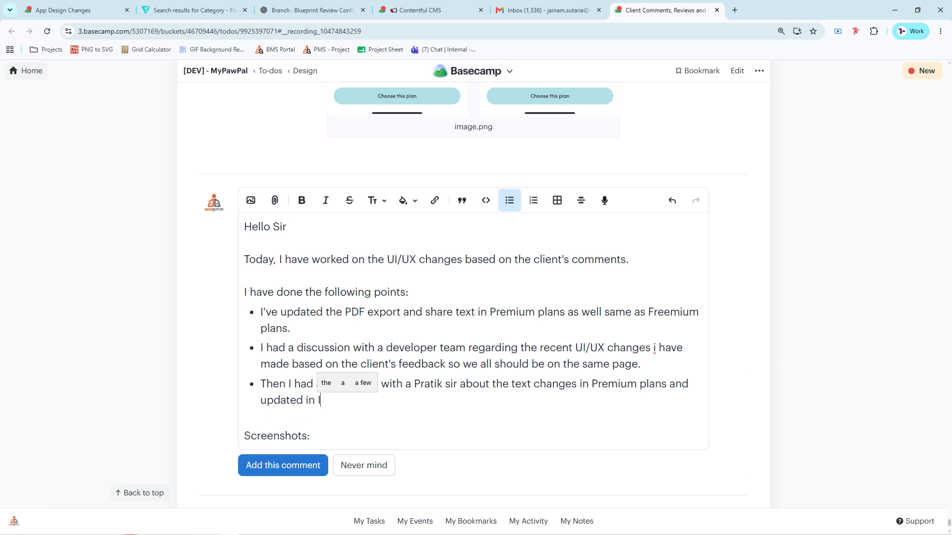
{"action": "key", "text": "BackSpace"}
{"action": "type", "text": "UI dfo"}
{"action": "key", "text": "BackSpace"}
{"action": "key", "text": "BackSpace"}
{"action": "key", "text": "BackSpace"}
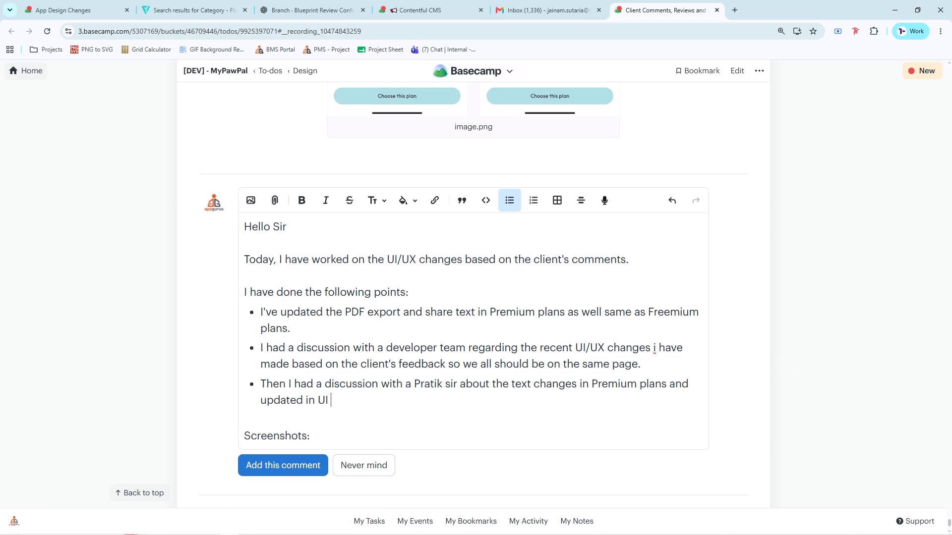
{"action": "type", "text": "for the same."}
Add a fourth bullet beginning "Then I've prepared the feedback points".
{"action": "key", "text": "Return"}
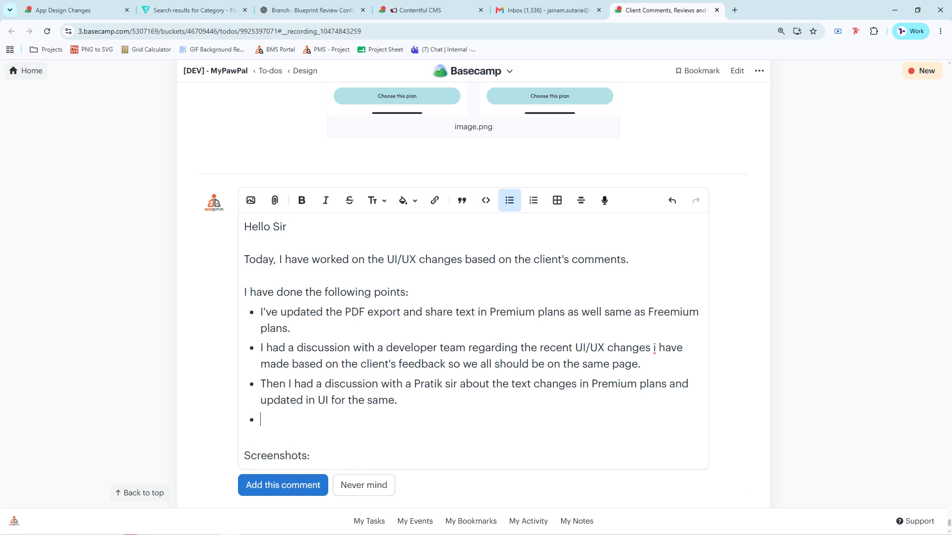
{"action": "type", "text": "Then I've pa"}
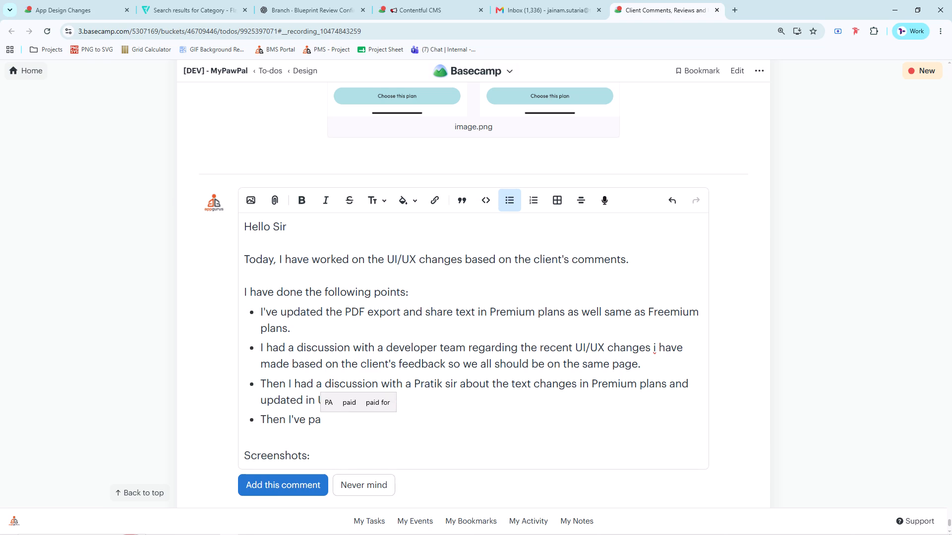
{"action": "key", "text": "BackSpace"}
{"action": "type", "text": "er"}
{"action": "key", "text": "BackSpace"}
{"action": "key", "text": "BackSpace"}
{"action": "type", "text": "repared thew l"}
{"action": "key", "text": "BackSpace"}
{"action": "key", "text": "BackSpace"}
{"action": "key", "text": "BackSpace"}
{"action": "key", "text": "space"}
{"action": "type", "text": "lisrt"}
{"action": "key", "text": "space"}
{"action": "key", "text": "BackSpace"}
{"action": "key", "text": "BackSpace"}
{"action": "key", "text": "BackSpace"}
{"action": "key", "text": "t"}
{"action": "key", "text": "BackSpace"}
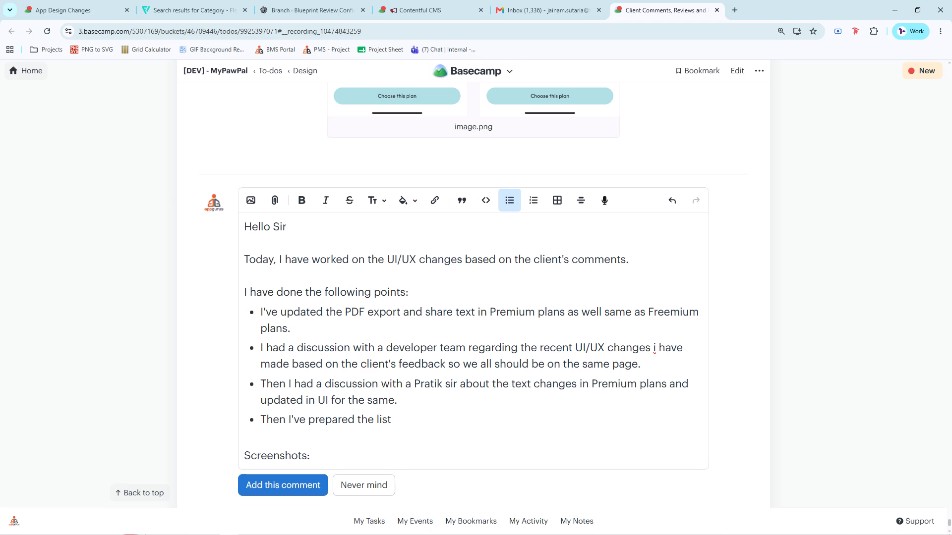
{"action": "key", "text": "BackSpace"}
{"action": "key", "text": "BackSpace"}
{"action": "key", "text": "BackSpace"}
{"action": "type", "text": "feedback points"}
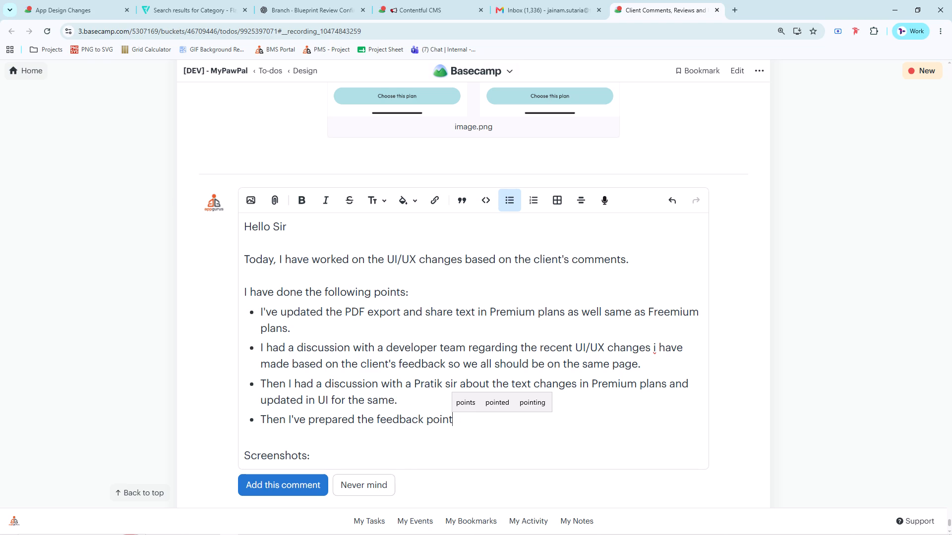
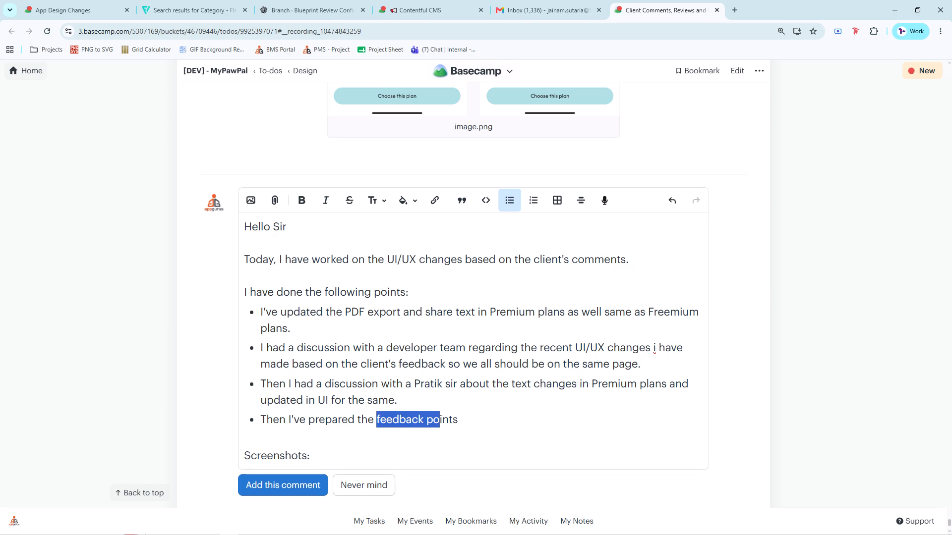
Replace the selected "feedback points" text in the fourth bullet with "PDF containing the designs based on the client's".
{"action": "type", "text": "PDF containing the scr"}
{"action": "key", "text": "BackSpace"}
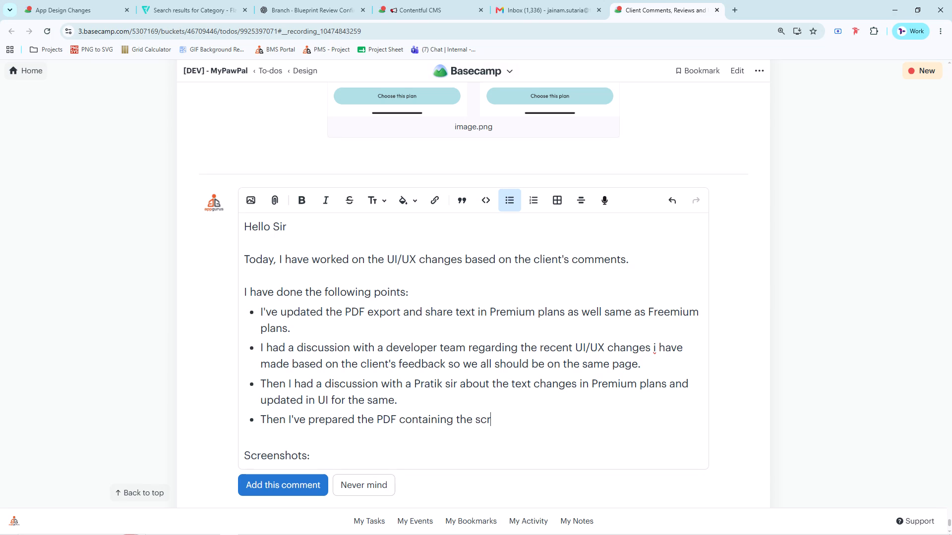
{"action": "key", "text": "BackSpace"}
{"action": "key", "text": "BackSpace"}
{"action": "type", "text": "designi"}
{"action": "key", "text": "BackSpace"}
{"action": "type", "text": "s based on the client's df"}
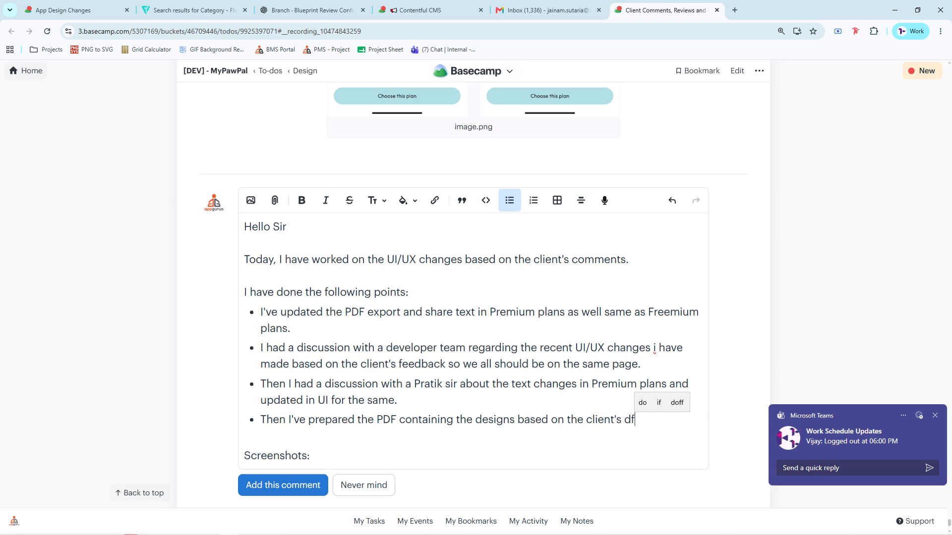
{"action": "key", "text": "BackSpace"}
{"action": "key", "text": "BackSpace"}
Finish the fourth bullet with "feedback and share them with a Pratik sir for a review.".
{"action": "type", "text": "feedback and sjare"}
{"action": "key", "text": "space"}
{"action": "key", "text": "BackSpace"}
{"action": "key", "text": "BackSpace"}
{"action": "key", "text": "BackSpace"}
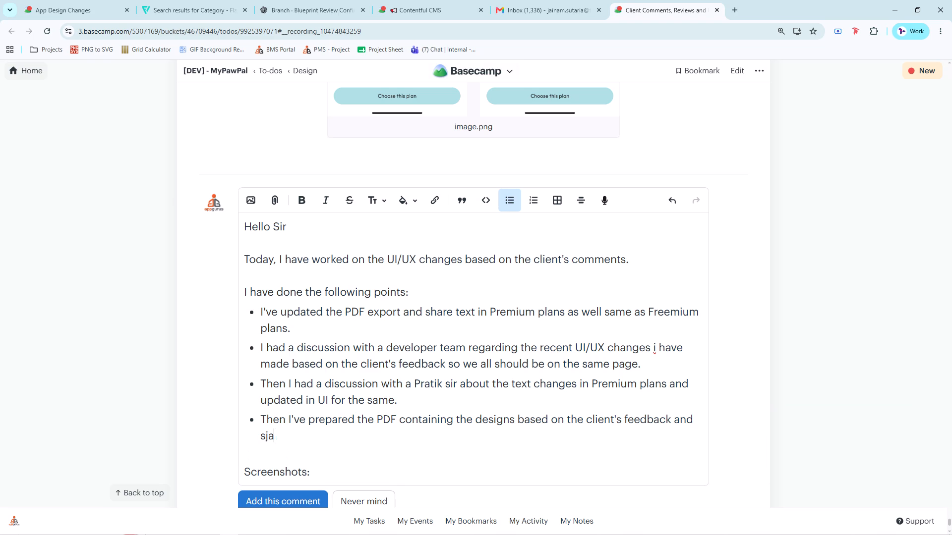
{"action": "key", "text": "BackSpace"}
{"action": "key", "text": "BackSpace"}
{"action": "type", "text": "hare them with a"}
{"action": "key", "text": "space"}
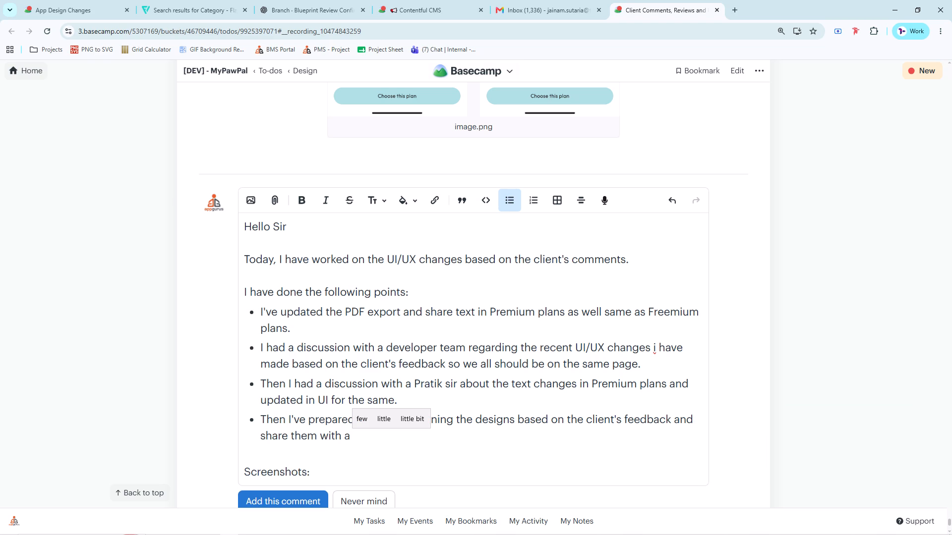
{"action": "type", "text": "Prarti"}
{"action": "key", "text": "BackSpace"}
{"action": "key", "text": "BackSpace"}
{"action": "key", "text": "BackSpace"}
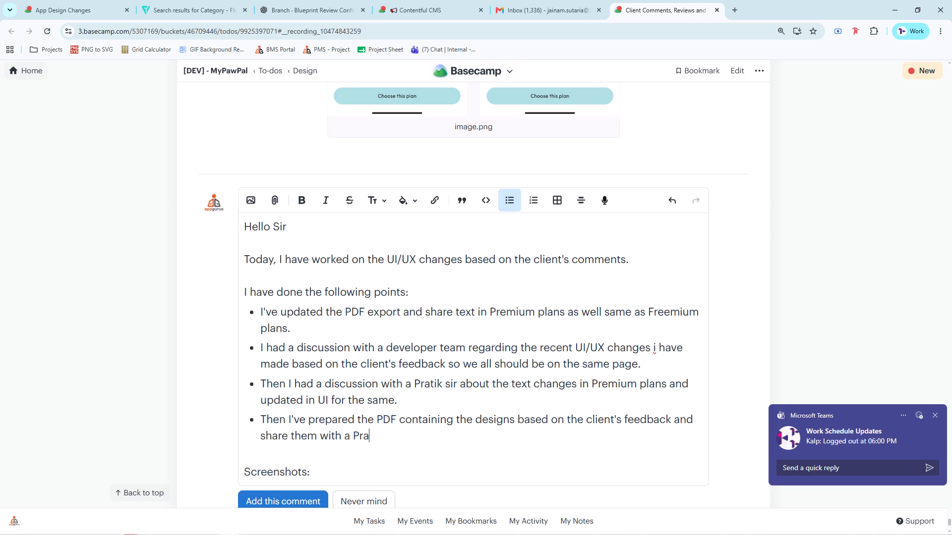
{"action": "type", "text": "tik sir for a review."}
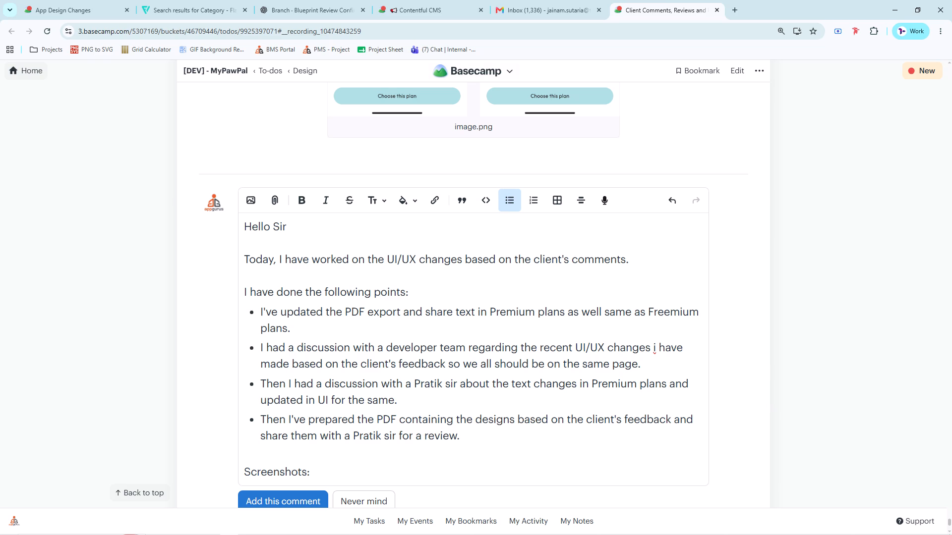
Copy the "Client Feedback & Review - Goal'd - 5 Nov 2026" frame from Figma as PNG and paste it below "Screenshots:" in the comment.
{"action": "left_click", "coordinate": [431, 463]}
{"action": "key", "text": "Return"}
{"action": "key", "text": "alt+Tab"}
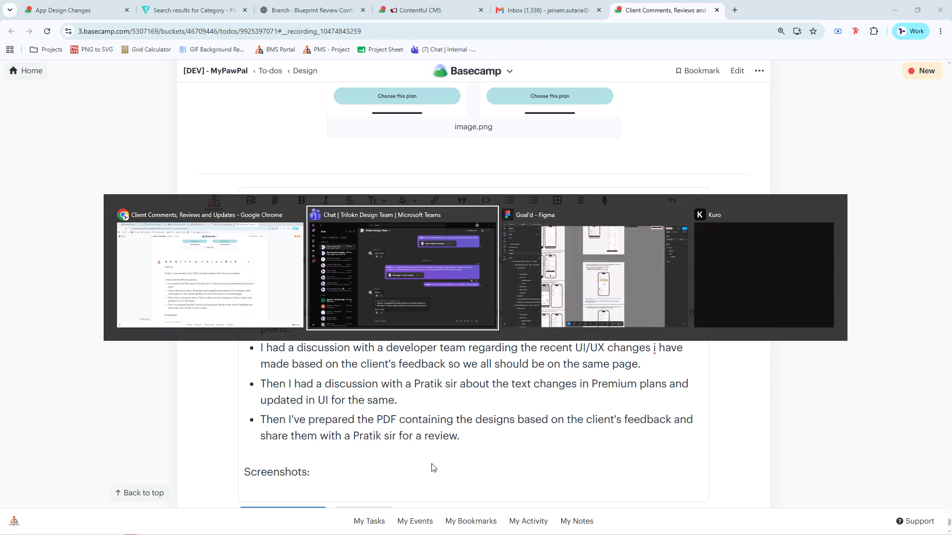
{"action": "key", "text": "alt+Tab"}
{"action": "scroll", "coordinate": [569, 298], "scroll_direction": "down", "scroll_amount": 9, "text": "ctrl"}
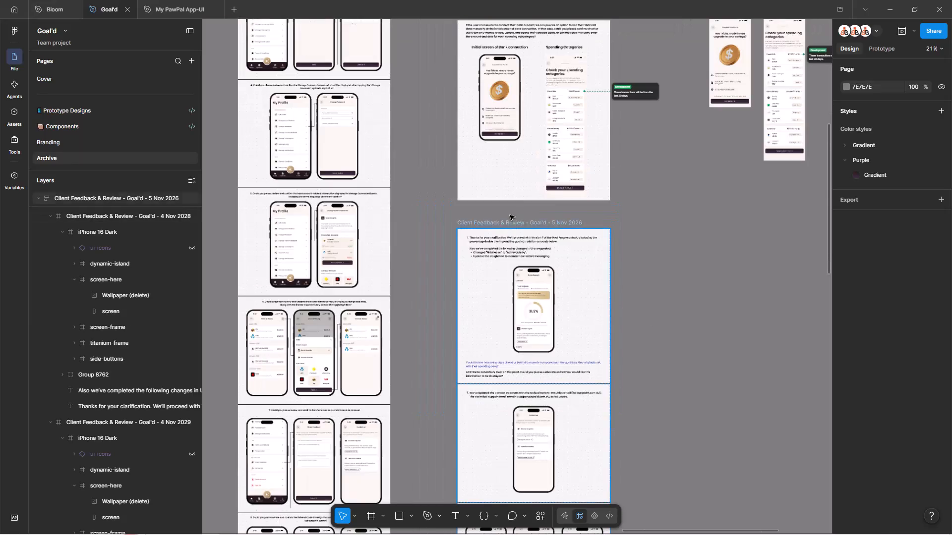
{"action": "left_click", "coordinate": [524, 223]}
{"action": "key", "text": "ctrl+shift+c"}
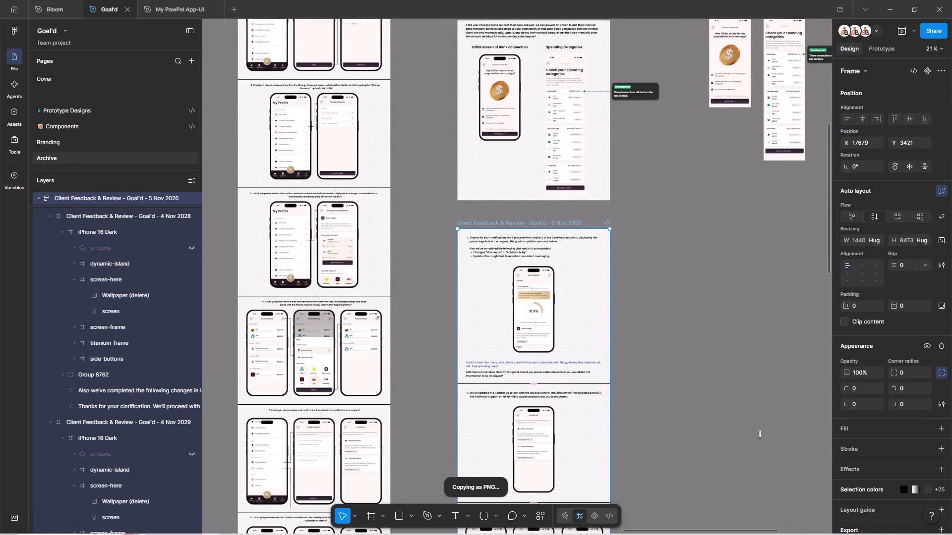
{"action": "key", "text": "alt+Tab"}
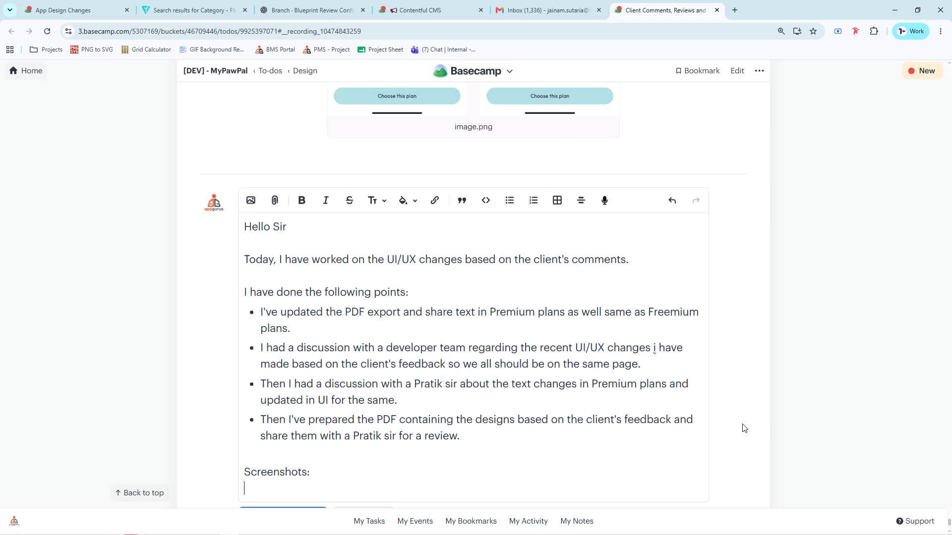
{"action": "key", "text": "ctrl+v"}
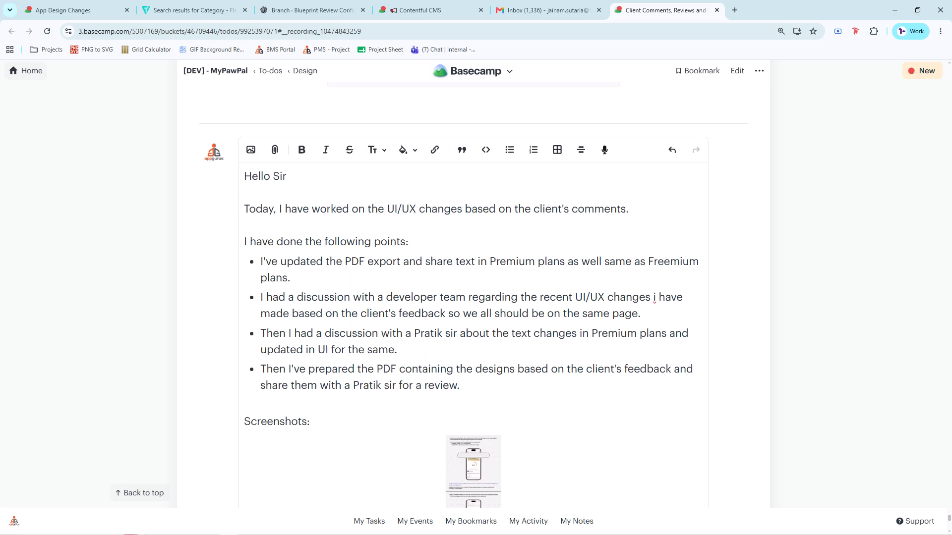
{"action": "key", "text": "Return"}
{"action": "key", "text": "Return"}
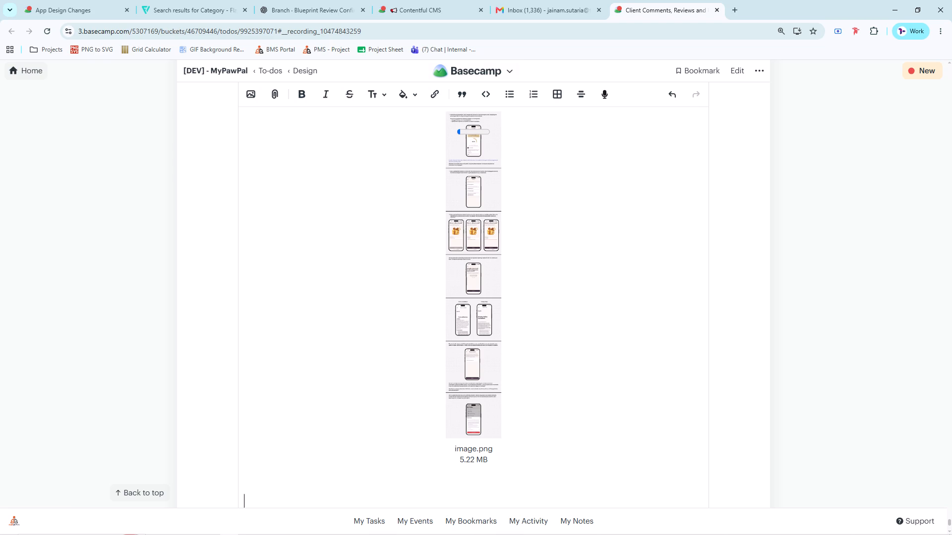
Look over the Prototype Designs page of the Goal'd file in Figma with the interface hidden.
{"action": "key", "text": "alt+Tab"}
{"action": "scroll", "coordinate": [567, 265], "scroll_direction": "down", "scroll_amount": 6, "text": "ctrl"}
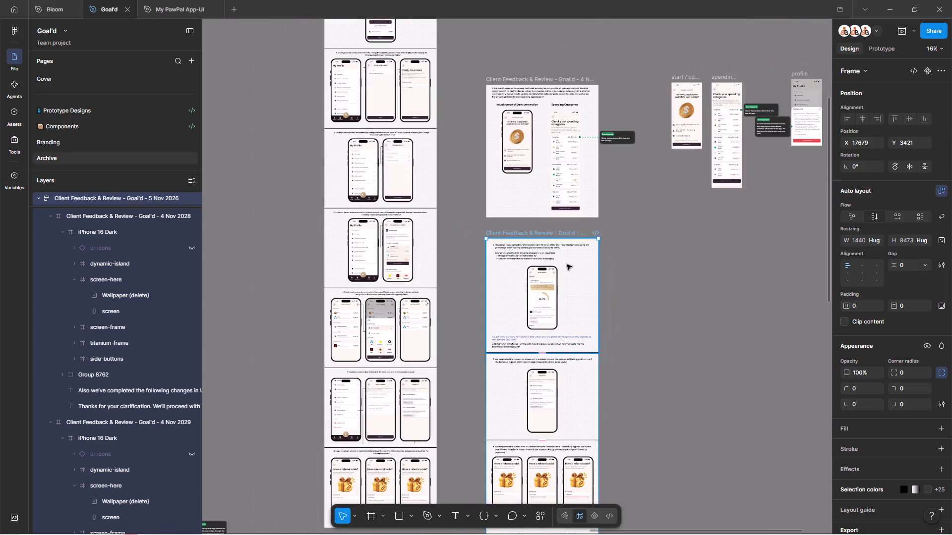
{"action": "left_click", "coordinate": [120, 110]}
{"action": "key", "text": "ctrl+backslash"}
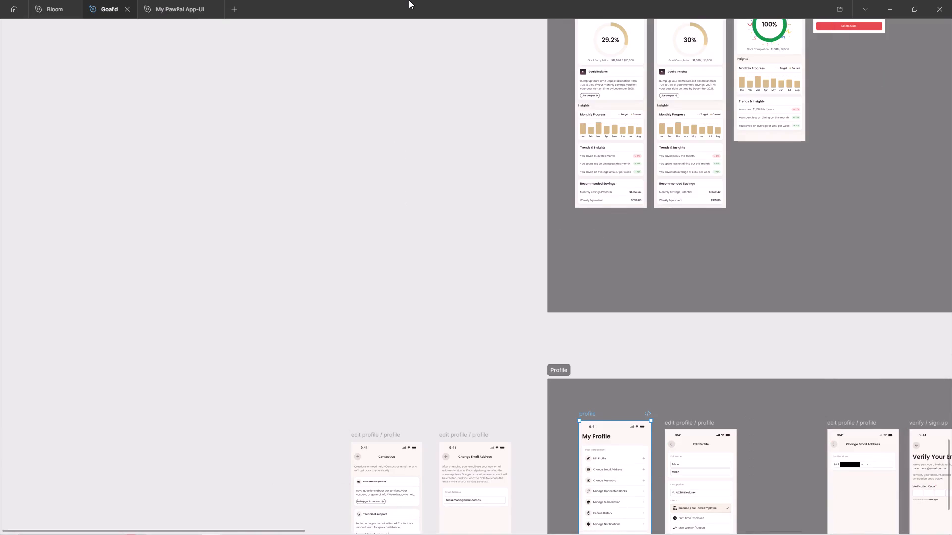
{"action": "left_click_drag", "start_coordinate": [419, 4], "coordinate": [417, 13]}
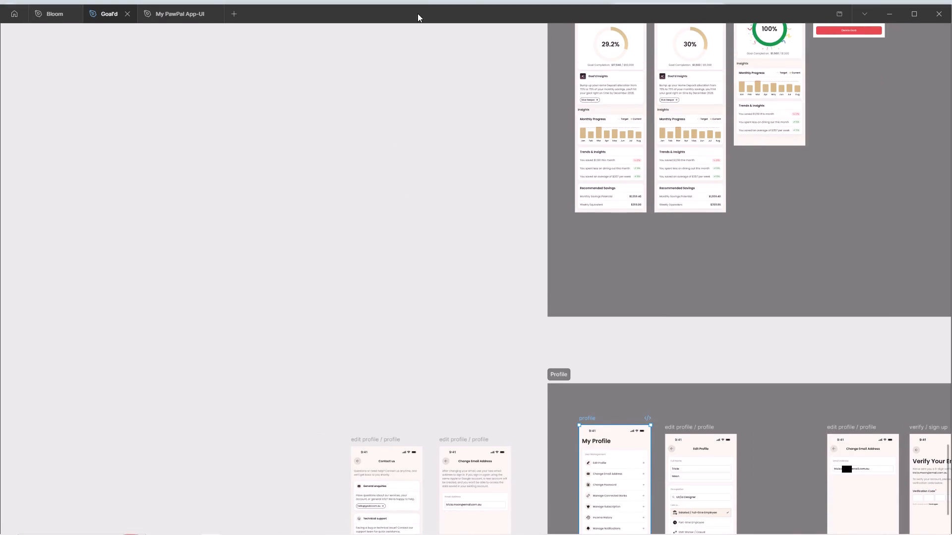
{"action": "scroll", "coordinate": [472, 103], "scroll_direction": "down", "scroll_amount": 9, "text": "ctrl"}
{"action": "left_click", "coordinate": [424, 189]}
{"action": "key", "text": "alt+Tab"}
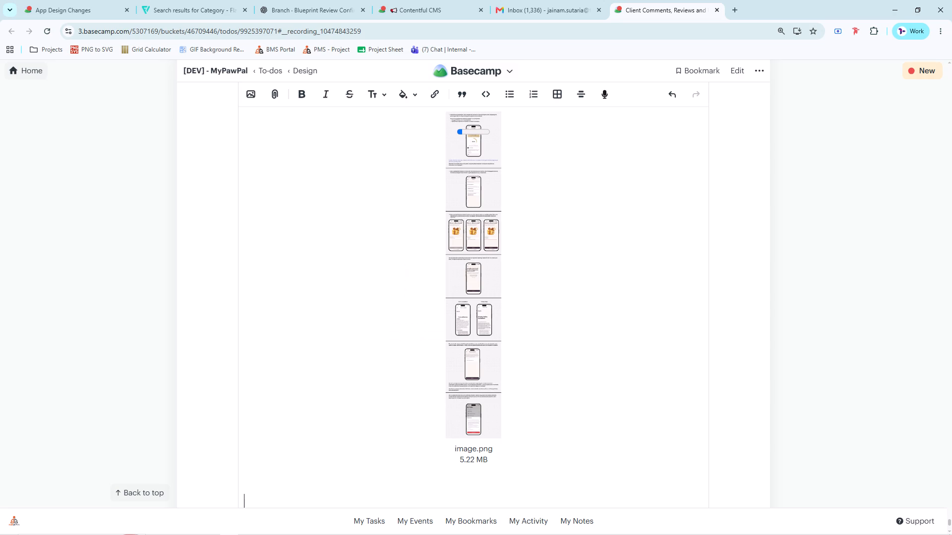
{"action": "key", "text": "alt+Tab"}
{"action": "key", "text": "alt+Tab"}
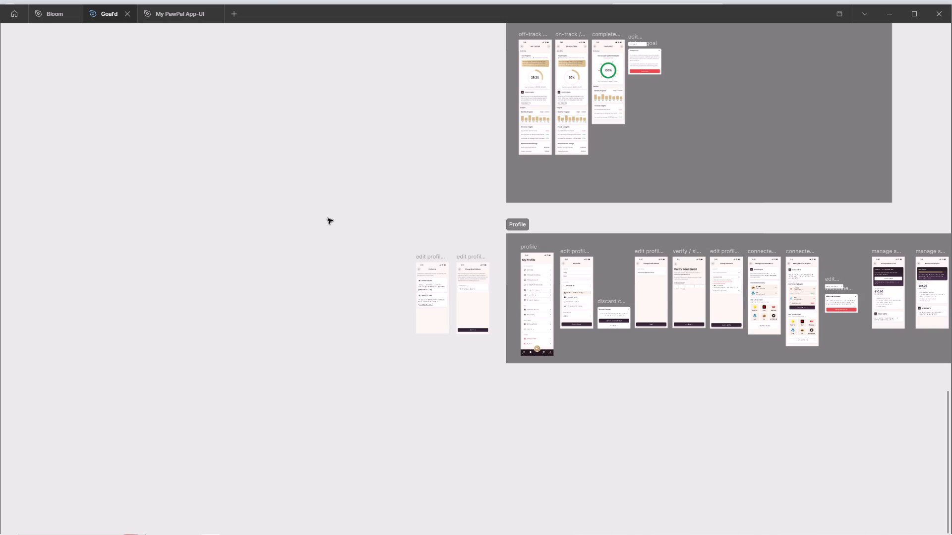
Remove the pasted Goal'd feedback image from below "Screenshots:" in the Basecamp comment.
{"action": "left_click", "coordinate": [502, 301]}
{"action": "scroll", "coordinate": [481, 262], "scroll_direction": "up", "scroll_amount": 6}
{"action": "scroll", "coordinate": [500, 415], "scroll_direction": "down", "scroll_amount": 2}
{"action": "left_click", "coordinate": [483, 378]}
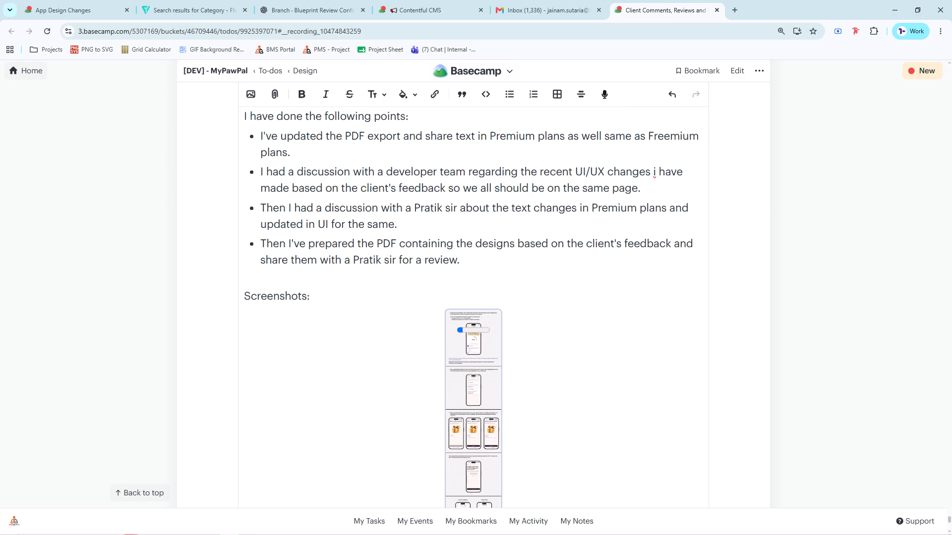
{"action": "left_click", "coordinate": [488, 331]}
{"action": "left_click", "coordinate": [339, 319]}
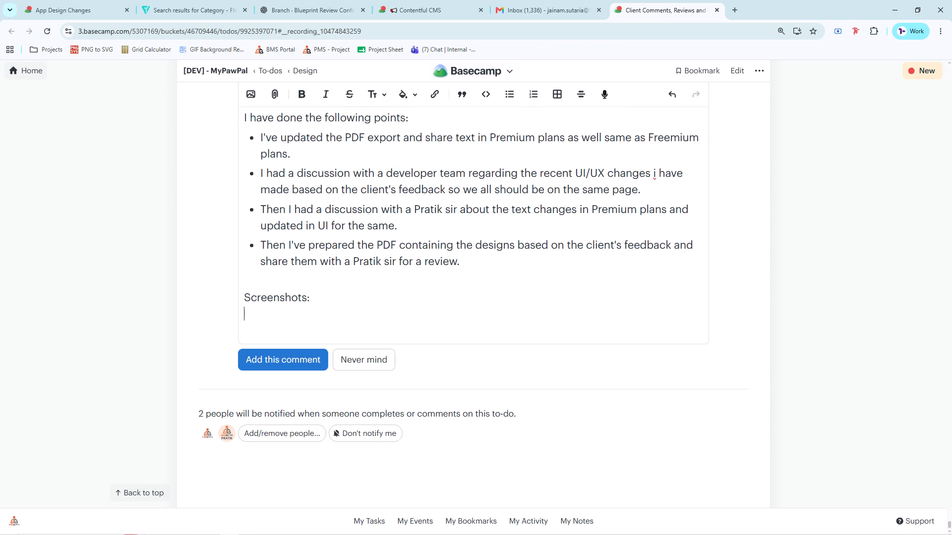
Switch to Figma and open the My PawPal App-UI file.
{"action": "key", "text": "alt+Tab"}
{"action": "left_click", "coordinate": [172, 16]}
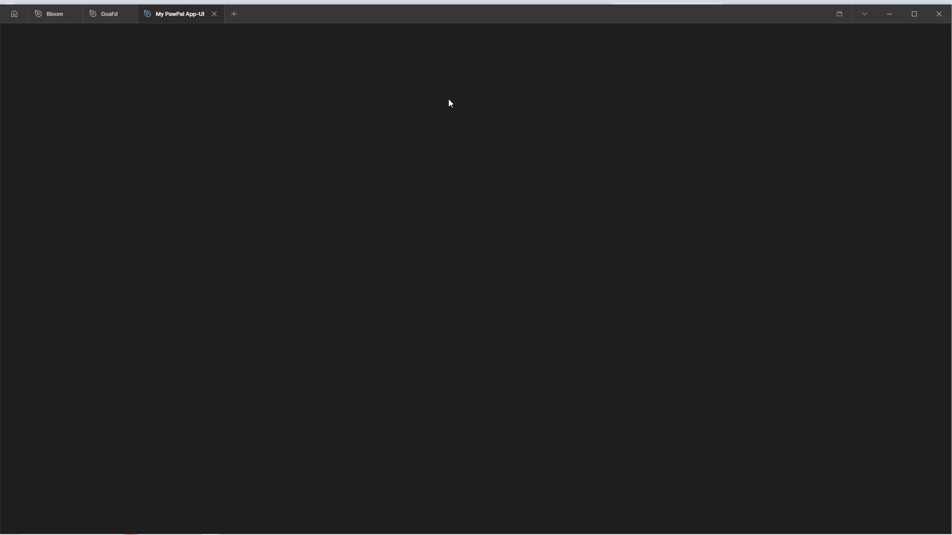
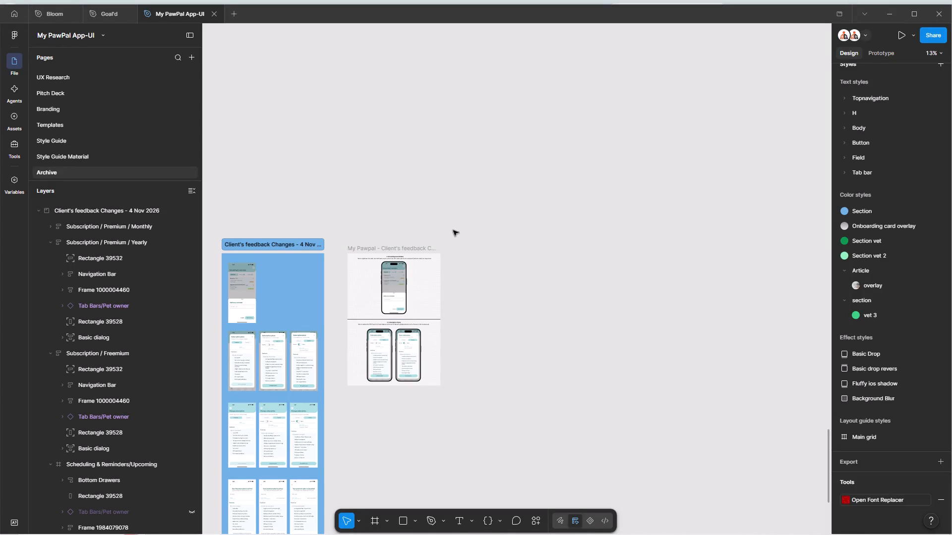
Copy the "My Pawpal - Client's feedback Changes - 29 Oct 2027" frame as PNG and paste it below "Screenshots:" in the Basecamp comment.
{"action": "left_click", "coordinate": [396, 245]}
{"action": "key", "text": "ctrl+shift+c"}
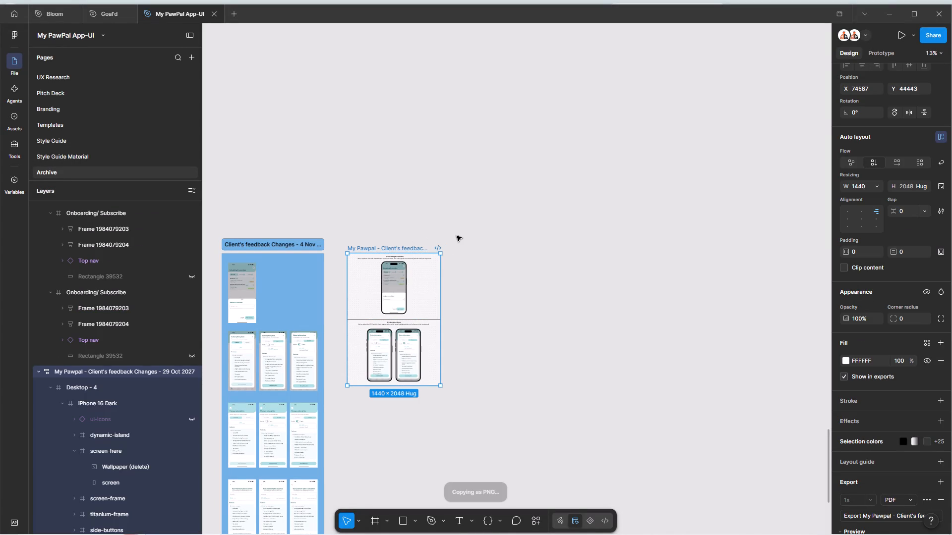
{"action": "key", "text": "alt+Tab"}
{"action": "key", "text": "ctrl+v"}
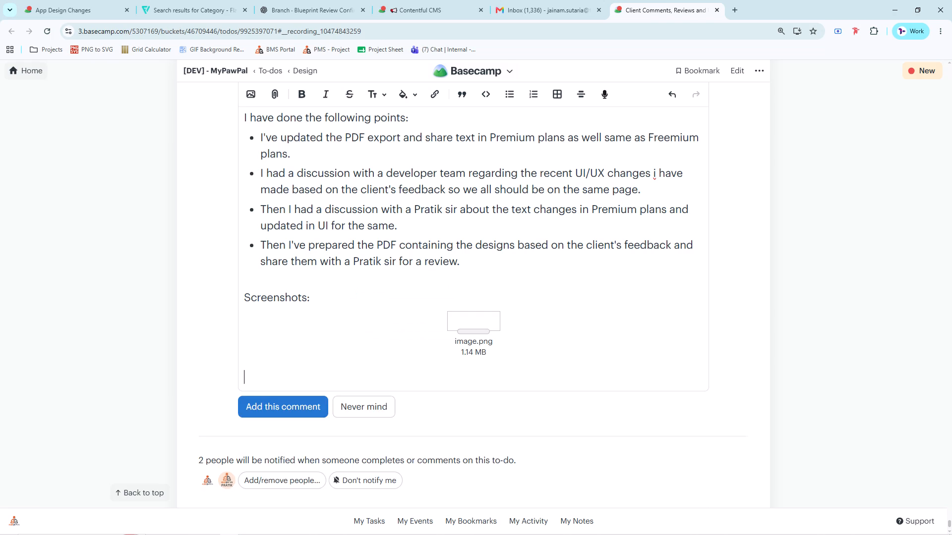
Copy the "Client's feedback Changes - 4 Nov 2026" section from Figma as PNG and paste it below the first image in the comment.
{"action": "key", "text": "Return"}
{"action": "key", "text": "Return"}
{"action": "key", "text": "alt+Tab"}
{"action": "left_click", "coordinate": [301, 242]}
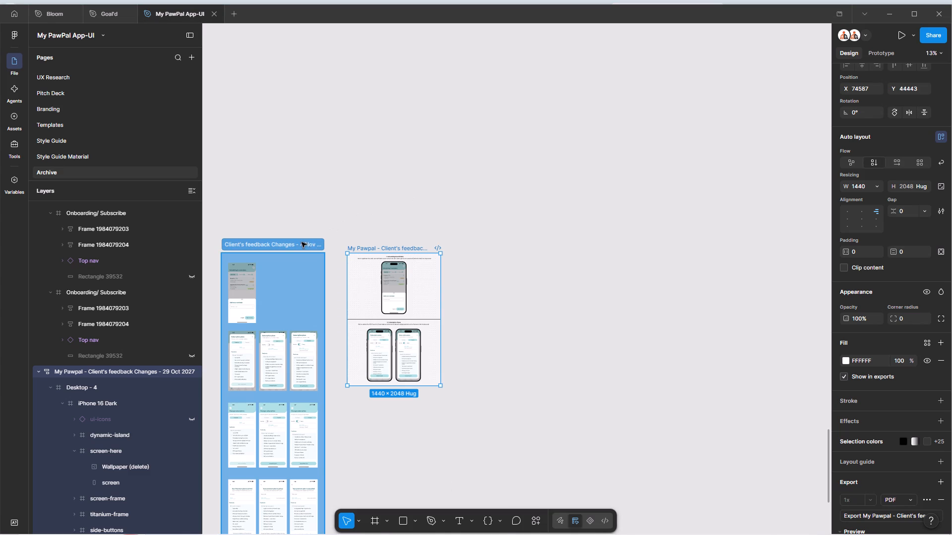
{"action": "key", "text": "ctrl+shift+c"}
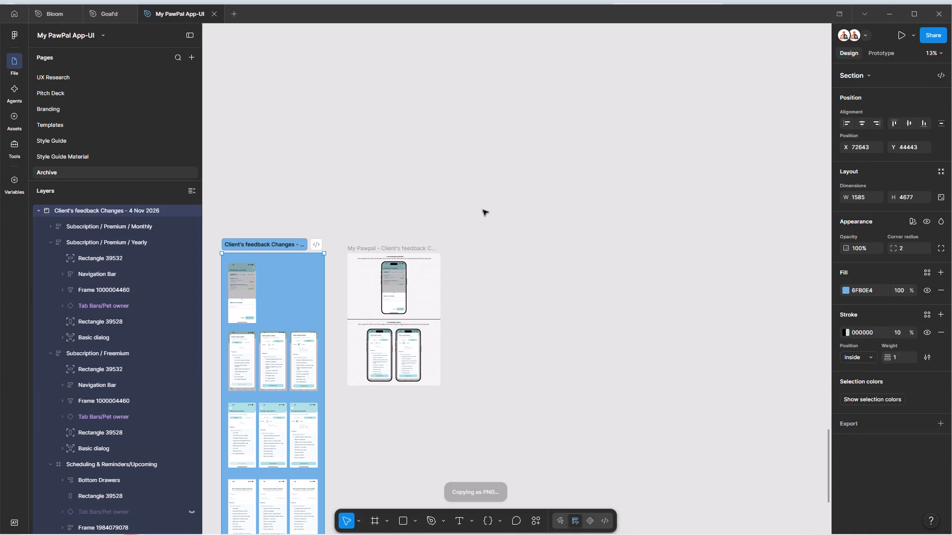
{"action": "key", "text": "alt+Tab"}
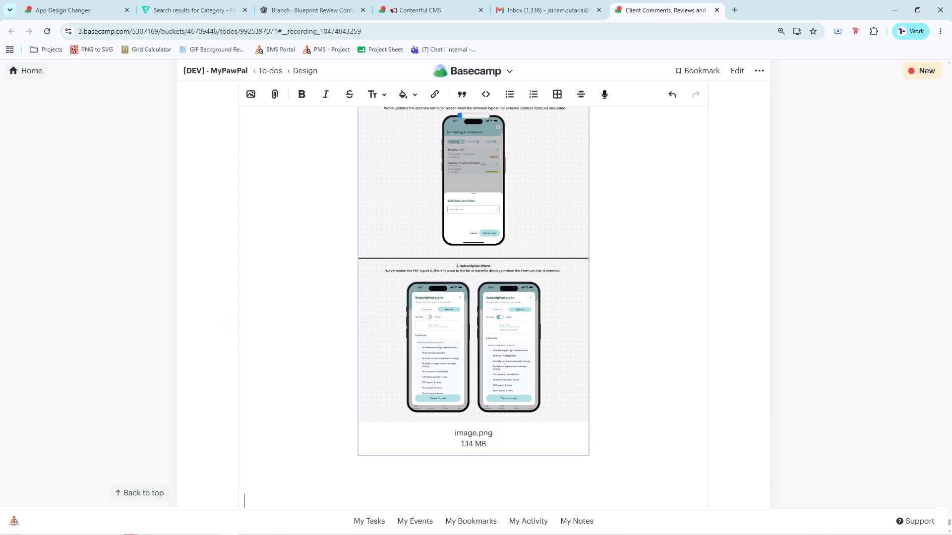
{"action": "key", "text": "ctrl+v"}
Try to post the MyPawPal progress comment with its two pasted design screenshots.
{"action": "scroll", "coordinate": [483, 210], "scroll_direction": "down", "scroll_amount": 13}
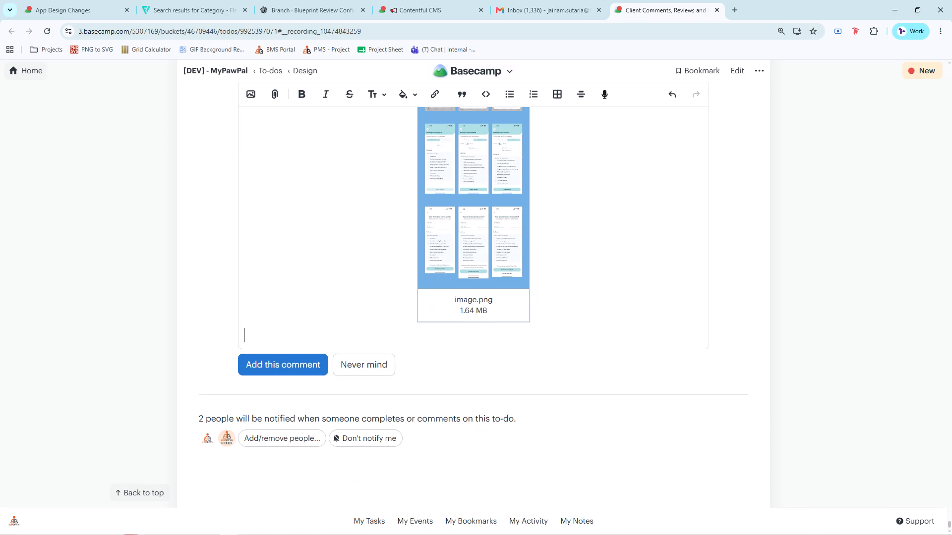
{"action": "scroll", "coordinate": [417, 290], "scroll_direction": "up", "scroll_amount": 12}
{"action": "scroll", "coordinate": [424, 287], "scroll_direction": "down", "scroll_amount": 1}
{"action": "scroll", "coordinate": [424, 287], "scroll_direction": "up", "scroll_amount": 2}
{"action": "scroll", "coordinate": [427, 283], "scroll_direction": "down", "scroll_amount": 10}
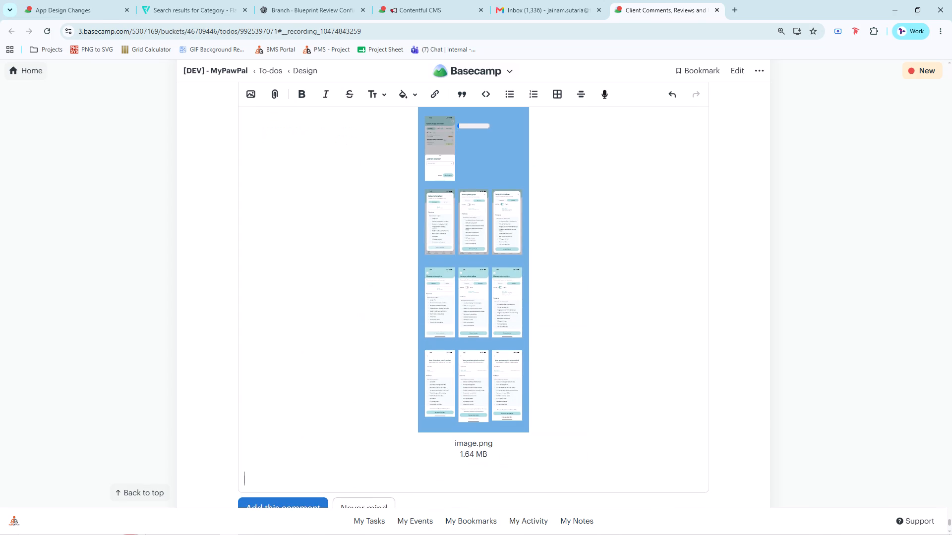
{"action": "scroll", "coordinate": [325, 448], "scroll_direction": "down", "scroll_amount": 5}
{"action": "left_click", "coordinate": [276, 368]}
Look over the MyPawPal comment's bullet points and both pasted screenshots.
{"action": "scroll", "coordinate": [440, 355], "scroll_direction": "up", "scroll_amount": 12}
{"action": "scroll", "coordinate": [441, 355], "scroll_direction": "down", "scroll_amount": 12}
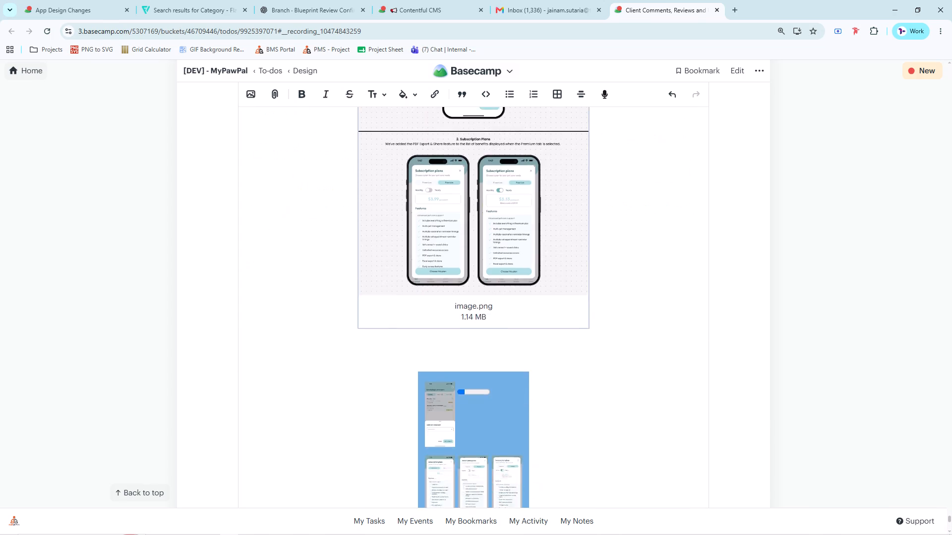
{"action": "scroll", "coordinate": [441, 356], "scroll_direction": "down", "scroll_amount": 4}
{"action": "scroll", "coordinate": [442, 355], "scroll_direction": "up", "scroll_amount": 10}
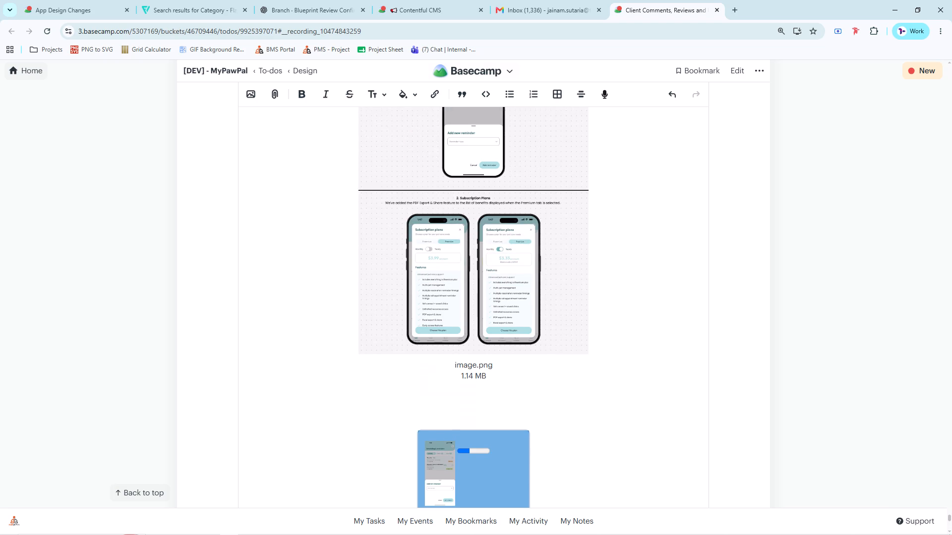
{"action": "scroll", "coordinate": [448, 364], "scroll_direction": "down", "scroll_amount": 6}
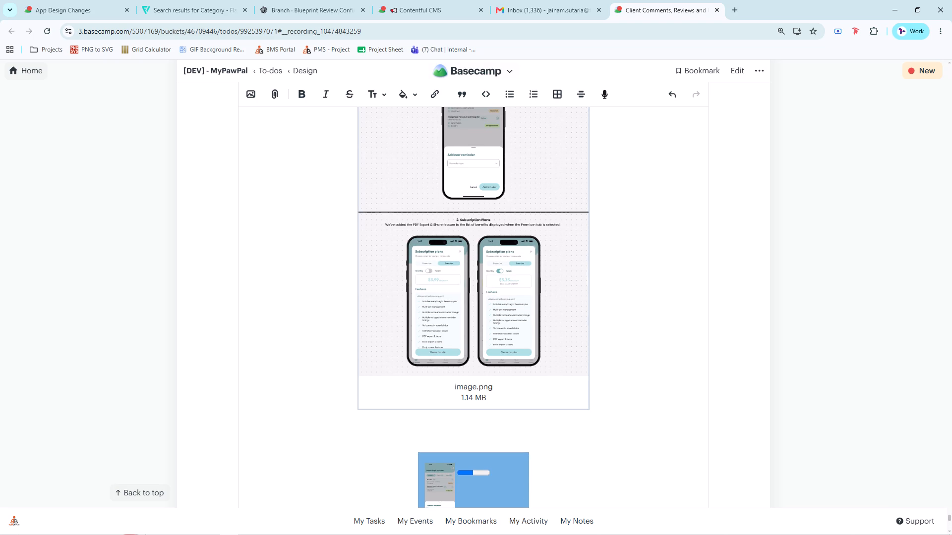
{"action": "scroll", "coordinate": [392, 298], "scroll_direction": "down", "scroll_amount": 6}
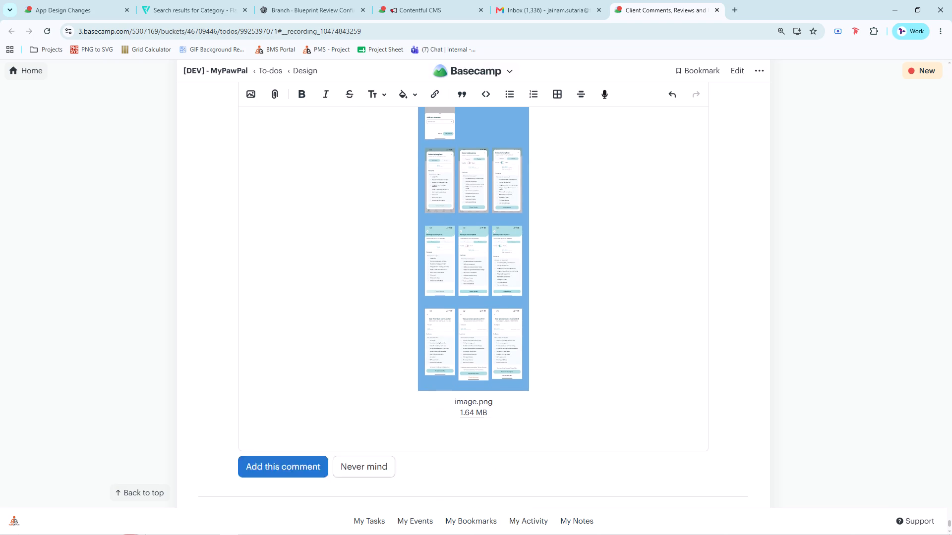
{"action": "scroll", "coordinate": [364, 321], "scroll_direction": "up", "scroll_amount": 6}
{"action": "scroll", "coordinate": [364, 321], "scroll_direction": "down", "scroll_amount": 6}
{"action": "scroll", "coordinate": [365, 320], "scroll_direction": "up", "scroll_amount": 10}
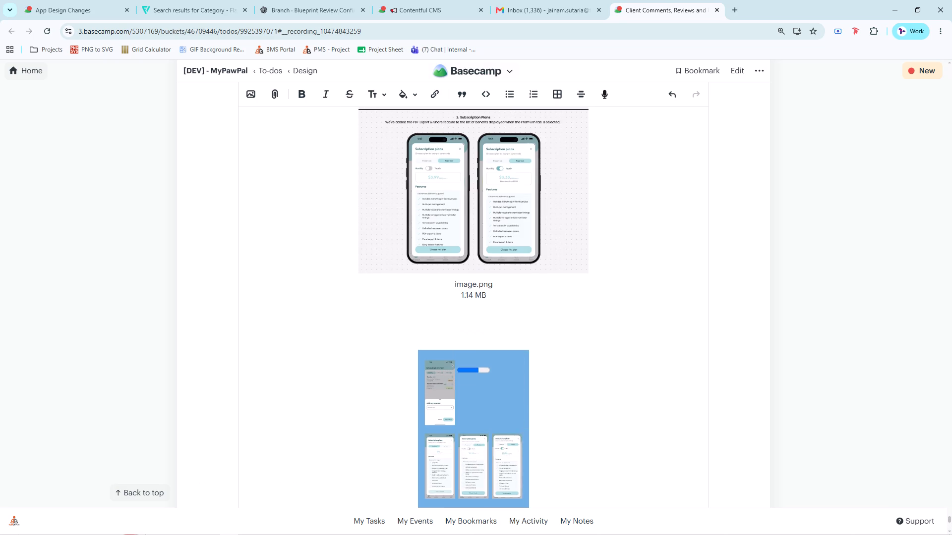
{"action": "scroll", "coordinate": [366, 320], "scroll_direction": "up", "scroll_amount": 5}
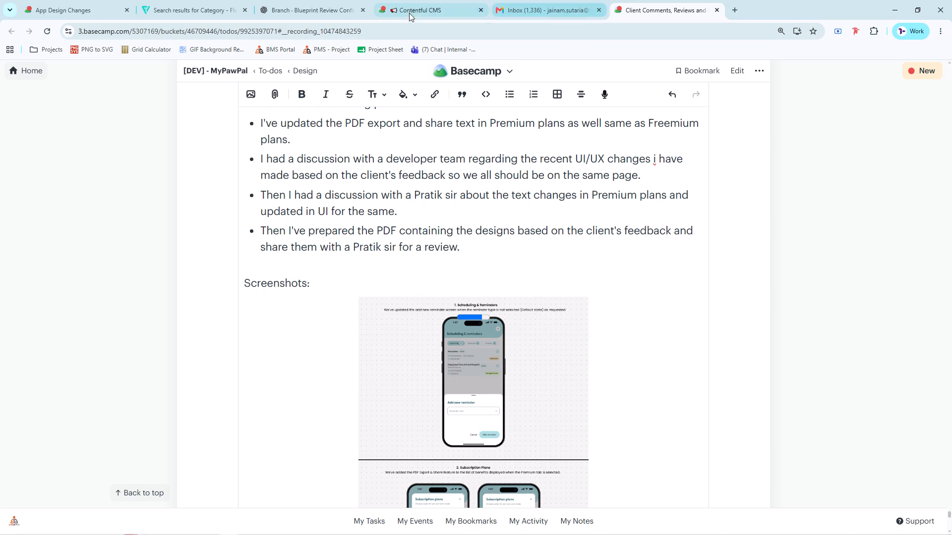
In the Goal'D "App Design Changes" to-do, copy yesterday's progress comment text from "Hello Sir" through "Screenshots:".
{"action": "left_click", "coordinate": [84, 13]}
{"action": "scroll", "coordinate": [354, 258], "scroll_direction": "down", "scroll_amount": 12}
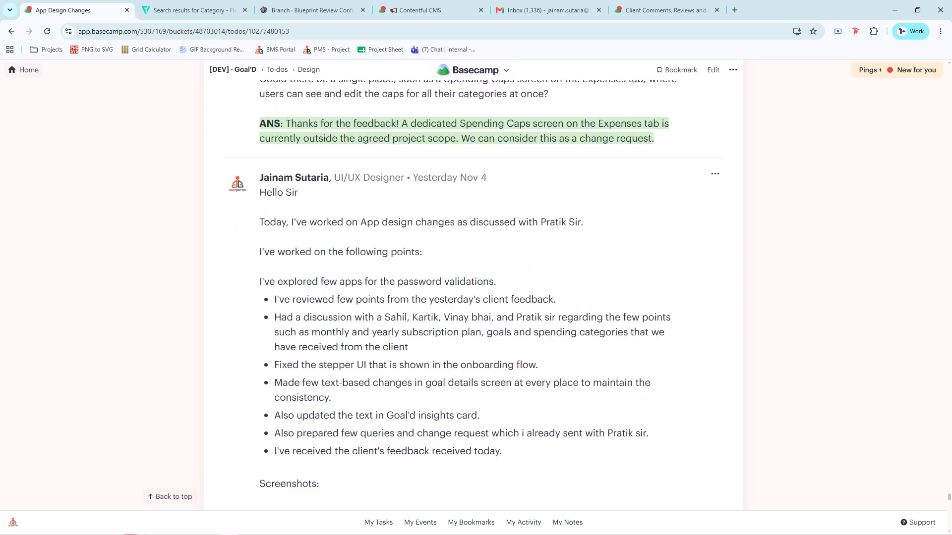
{"action": "scroll", "coordinate": [355, 260], "scroll_direction": "down", "scroll_amount": 6}
{"action": "scroll", "coordinate": [951, 375], "scroll_direction": "down", "scroll_amount": 5}
{"action": "scroll", "coordinate": [947, 368], "scroll_direction": "down", "scroll_amount": 18}
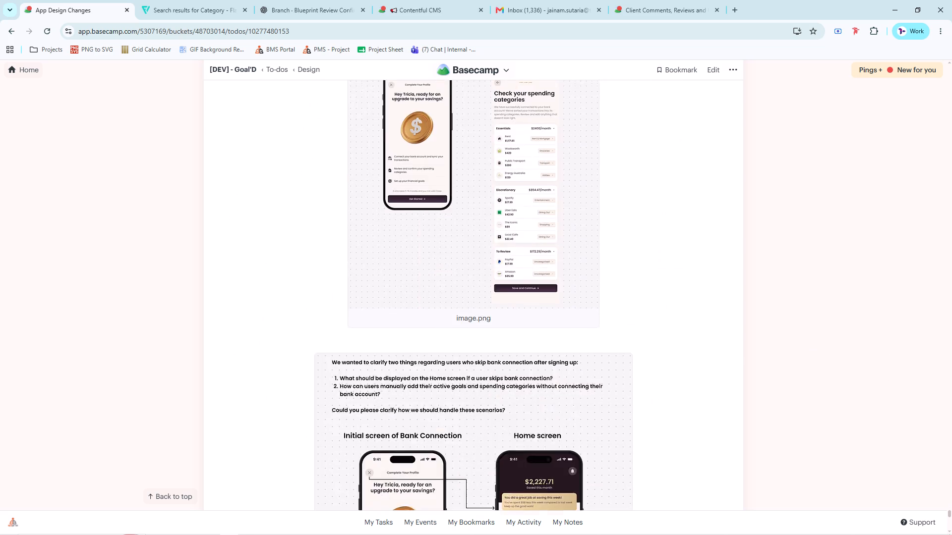
{"action": "scroll", "coordinate": [575, 329], "scroll_direction": "down", "scroll_amount": 14}
{"action": "scroll", "coordinate": [509, 319], "scroll_direction": "up", "scroll_amount": 20}
{"action": "scroll", "coordinate": [509, 319], "scroll_direction": "up", "scroll_amount": 10}
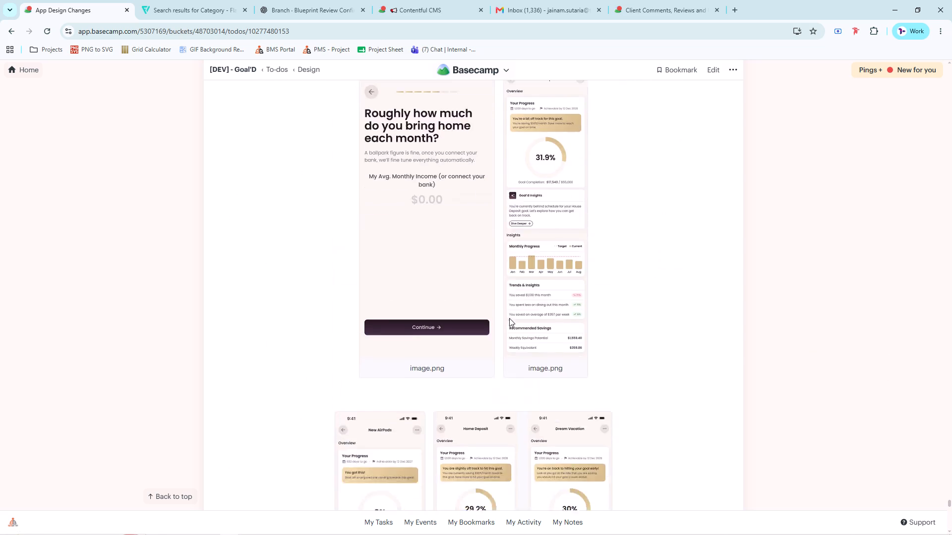
{"action": "scroll", "coordinate": [509, 318], "scroll_direction": "up", "scroll_amount": 7}
{"action": "left_click_drag", "start_coordinate": [322, 362], "coordinate": [261, 100]}
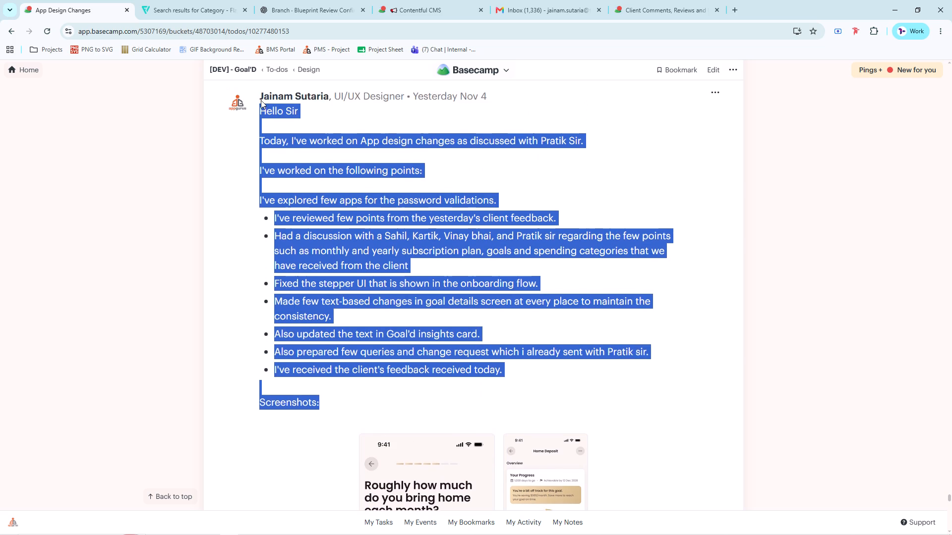
{"action": "left_click_drag", "start_coordinate": [261, 100], "coordinate": [253, 136]}
{"action": "key", "text": "ctrl+c"}
Start a new comment on the Goal'D to-do and paste in the copied progress text.
{"action": "left_click", "coordinate": [746, 375]}
{"action": "scroll", "coordinate": [508, 272], "scroll_direction": "down", "scroll_amount": 13}
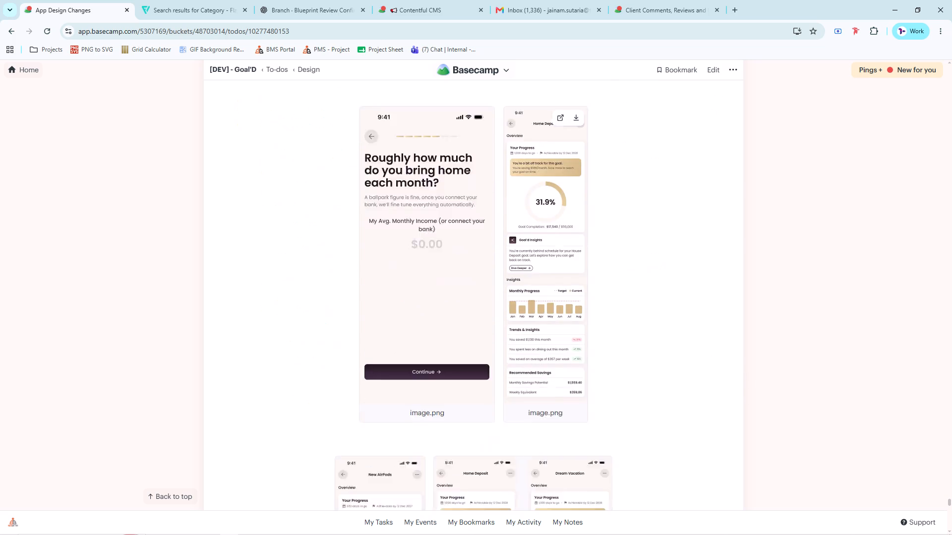
{"action": "scroll", "coordinate": [509, 284], "scroll_direction": "down", "scroll_amount": 2}
{"action": "middle_click", "coordinate": [831, 346]}
{"action": "middle_click", "coordinate": [861, 393]}
{"action": "left_click", "coordinate": [497, 323]}
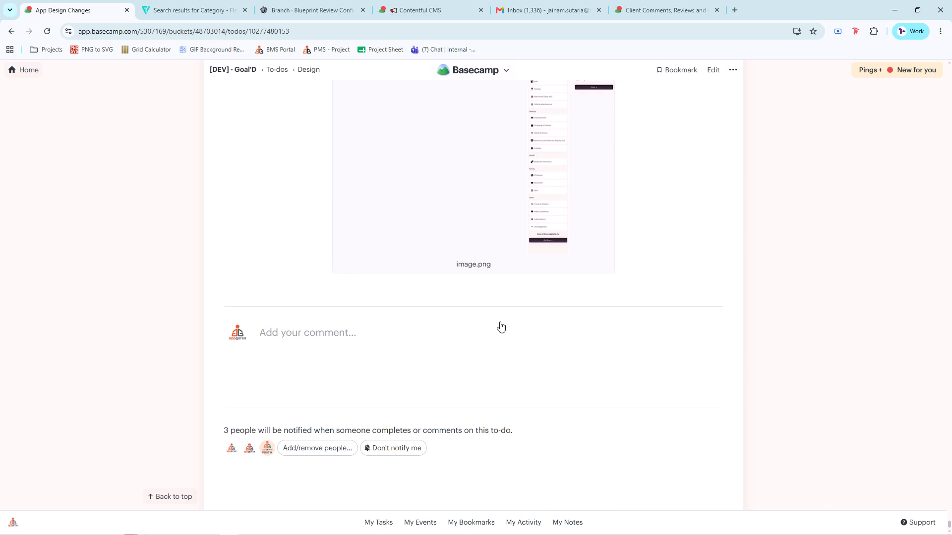
{"action": "left_click", "coordinate": [370, 337]}
{"action": "key", "text": "ctrl+v"}
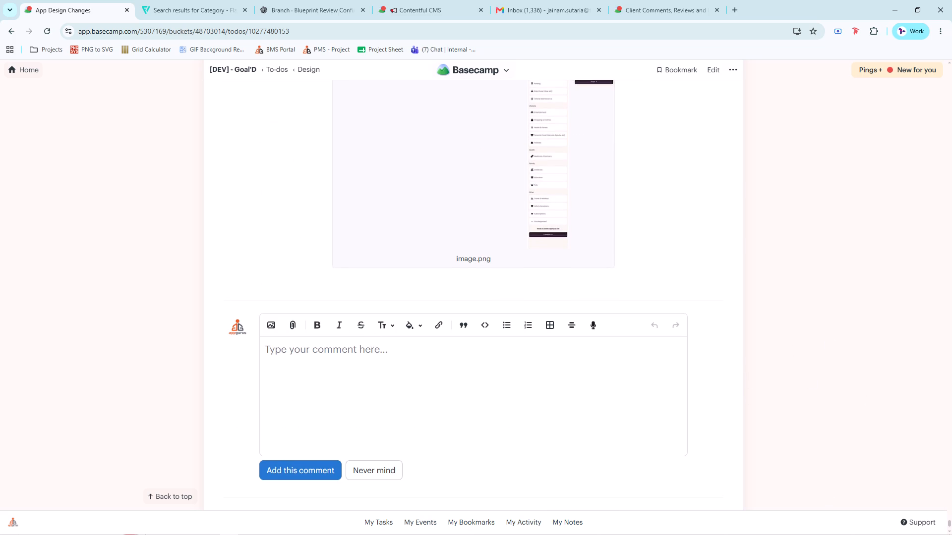
{"action": "left_click", "coordinate": [366, 351]}
{"action": "key", "text": "ctrl+v"}
{"action": "scroll", "coordinate": [423, 362], "scroll_direction": "down", "scroll_amount": 5}
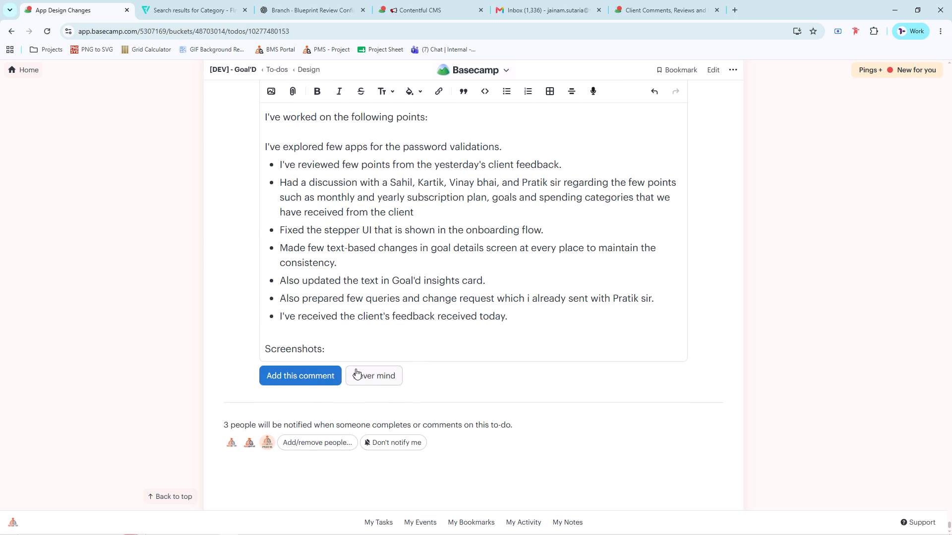
Copy the Change Email Address screen beside the Profile section of the Goal'd Figma file as PNG and paste it below "Screenshots:" in the comment.
{"action": "key", "text": "Return"}
{"action": "key", "text": "Return"}
{"action": "key", "text": "alt+Tab"}
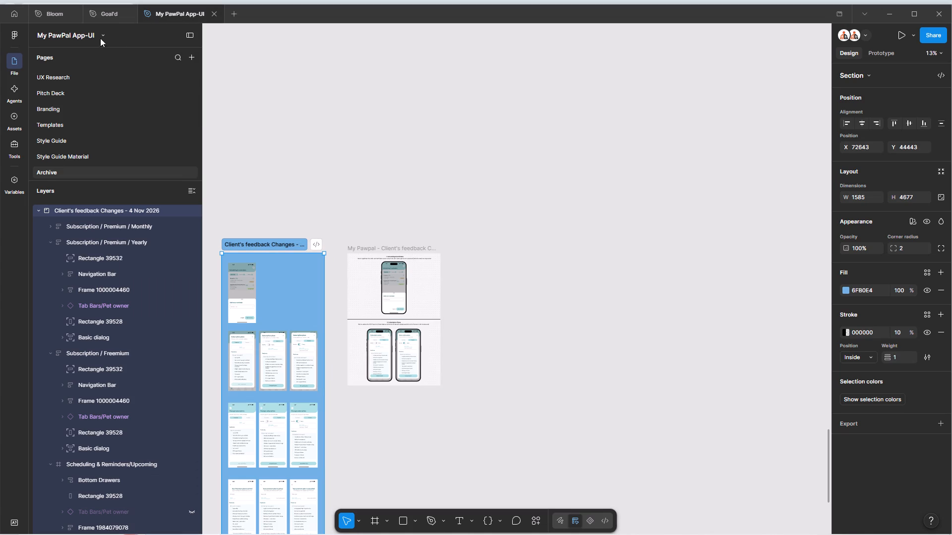
{"action": "left_click", "coordinate": [102, 18]}
{"action": "scroll", "coordinate": [285, 193], "scroll_direction": "down", "scroll_amount": 6, "text": "ctrl"}
{"action": "scroll", "coordinate": [378, 253], "scroll_direction": "up", "scroll_amount": 1, "text": "ctrl"}
{"action": "scroll", "coordinate": [378, 253], "scroll_direction": "down", "scroll_amount": 1, "text": "ctrl"}
{"action": "scroll", "coordinate": [378, 253], "scroll_direction": "up", "scroll_amount": 5, "text": "ctrl"}
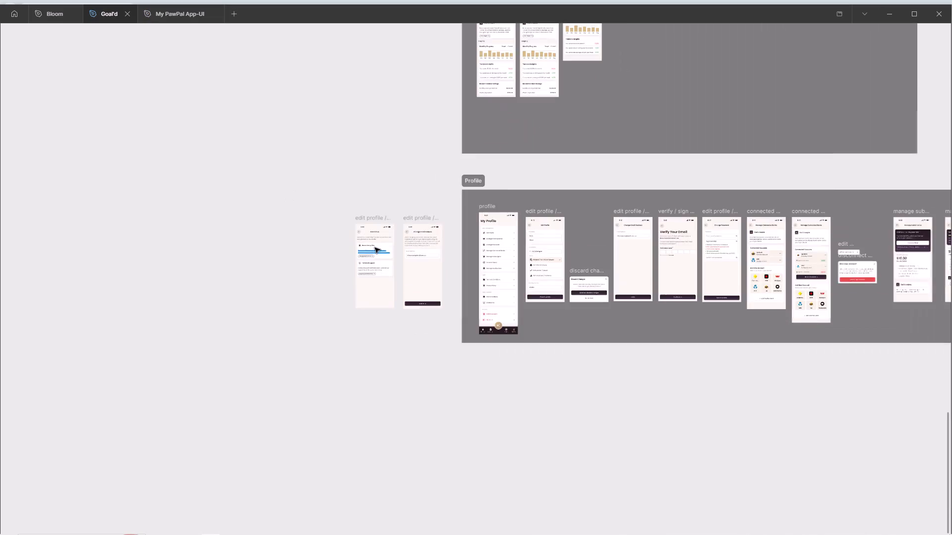
{"action": "scroll", "coordinate": [375, 248], "scroll_direction": "up", "scroll_amount": 6, "text": "ctrl"}
{"action": "left_click", "coordinate": [452, 198]}
{"action": "key", "text": "ctrl+shift+c"}
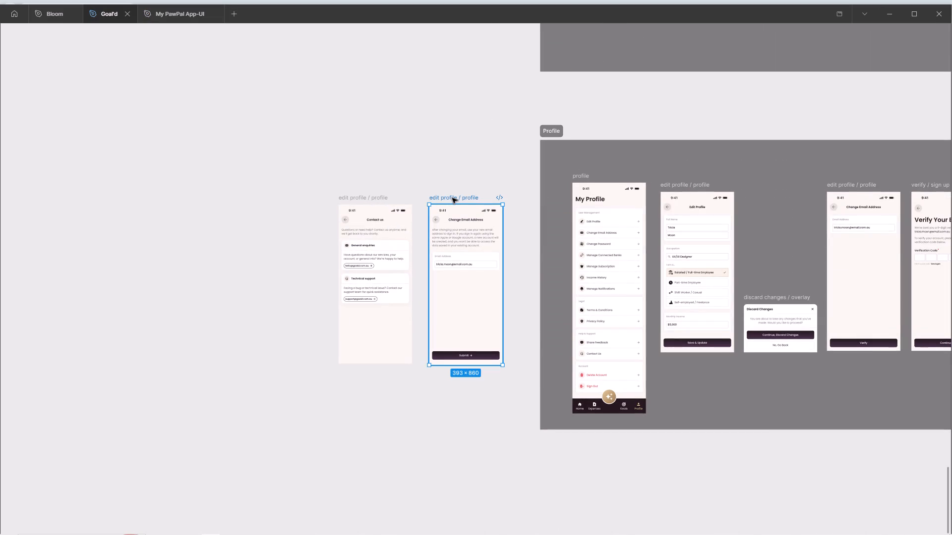
{"action": "key", "text": "alt+Tab"}
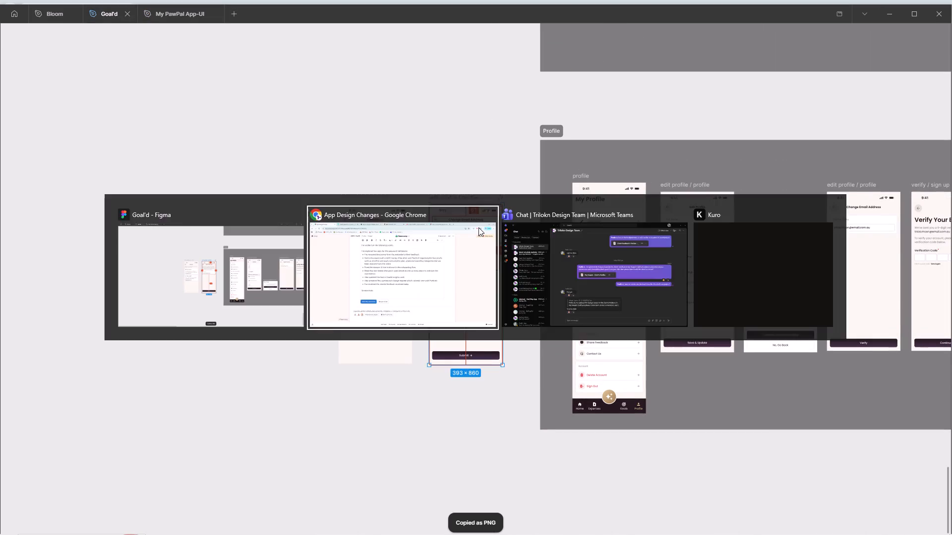
{"action": "key", "text": "ctrl+v"}
Copy the separate "monthly income" screen beside the Goal'd Onboarding section as PNG, paste it into the Basecamp comment, and add blank lines below.
{"action": "key", "text": "alt+Tab"}
{"action": "scroll", "coordinate": [477, 228], "scroll_direction": "down", "scroll_amount": 13, "text": "ctrl"}
{"action": "left_click", "coordinate": [441, 170]}
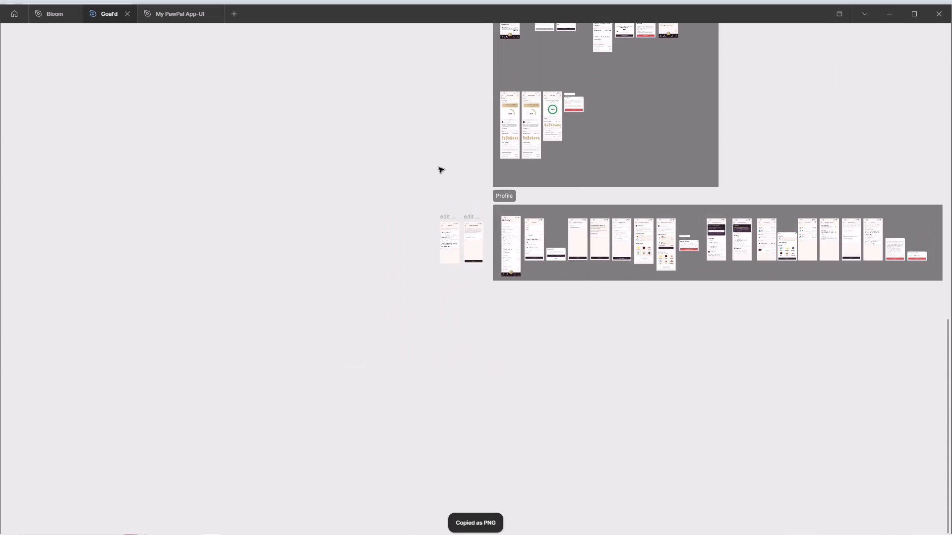
{"action": "scroll", "coordinate": [439, 167], "scroll_direction": "up", "scroll_amount": 20}
{"action": "scroll", "coordinate": [439, 167], "scroll_direction": "up", "scroll_amount": 4}
{"action": "scroll", "coordinate": [453, 188], "scroll_direction": "up", "scroll_amount": 1, "text": "ctrl"}
{"action": "scroll", "coordinate": [453, 188], "scroll_direction": "down", "scroll_amount": 1, "text": "ctrl"}
{"action": "scroll", "coordinate": [453, 188], "scroll_direction": "up", "scroll_amount": 12, "text": "ctrl"}
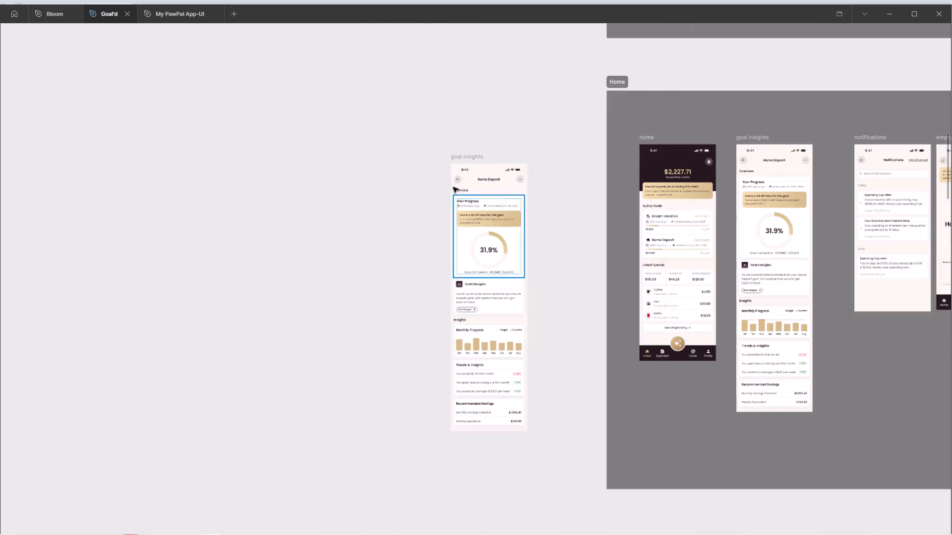
{"action": "scroll", "coordinate": [462, 163], "scroll_direction": "up", "scroll_amount": 4, "text": "ctrl"}
{"action": "scroll", "coordinate": [440, 264], "scroll_direction": "down", "scroll_amount": 14, "text": "ctrl"}
{"action": "scroll", "coordinate": [438, 256], "scroll_direction": "up", "scroll_amount": 3}
{"action": "scroll", "coordinate": [438, 256], "scroll_direction": "down", "scroll_amount": 1}
{"action": "scroll", "coordinate": [438, 256], "scroll_direction": "up", "scroll_amount": 4}
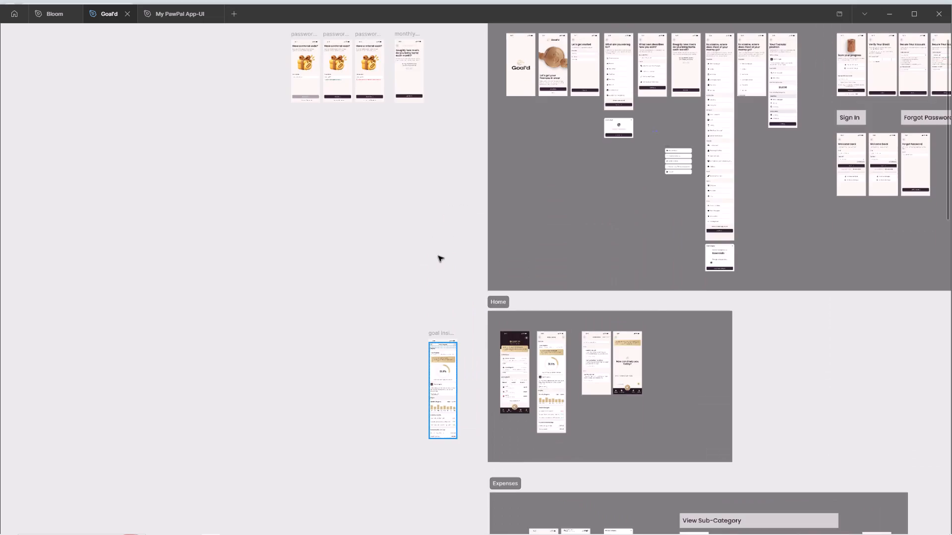
{"action": "scroll", "coordinate": [438, 256], "scroll_direction": "up", "scroll_amount": 4}
{"action": "scroll", "coordinate": [373, 233], "scroll_direction": "up", "scroll_amount": 12, "text": "ctrl"}
{"action": "scroll", "coordinate": [423, 180], "scroll_direction": "down", "scroll_amount": 3, "text": "ctrl"}
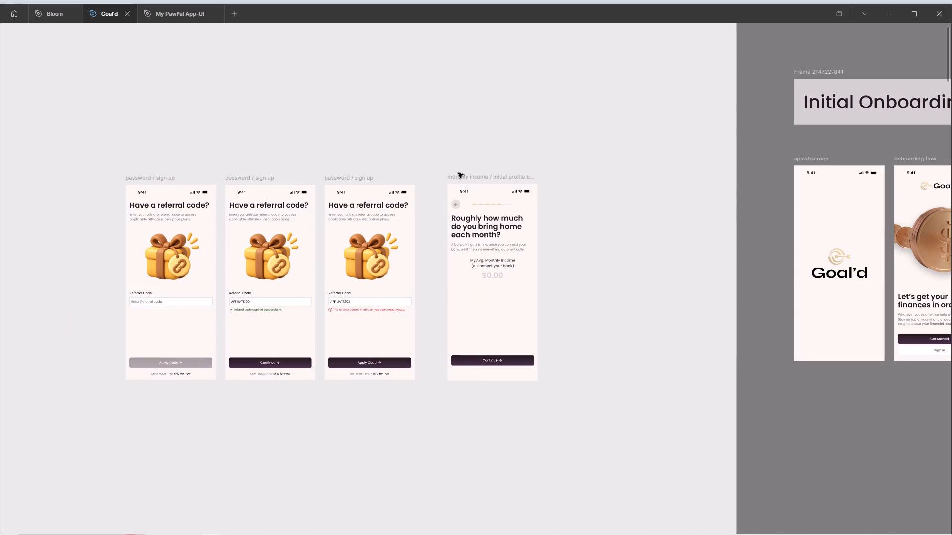
{"action": "left_click", "coordinate": [471, 170]}
{"action": "left_click", "coordinate": [470, 178]}
{"action": "key", "text": "ctrl+shift+c"}
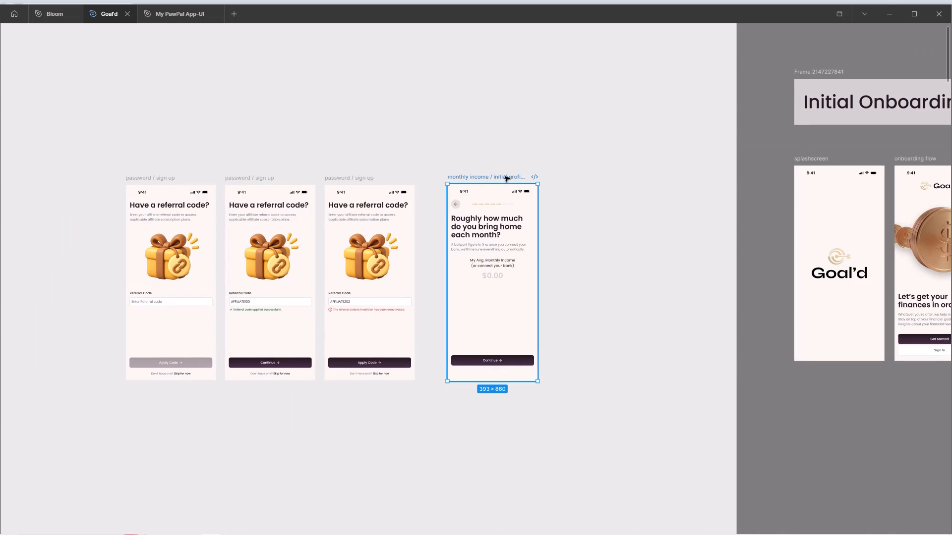
{"action": "key", "text": "alt+Tab"}
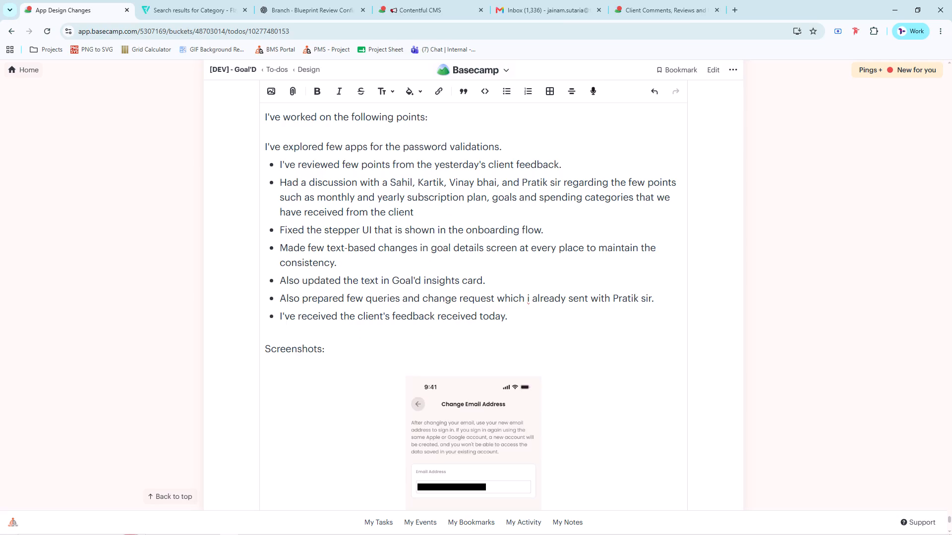
{"action": "key", "text": "ctrl+v"}
{"action": "key", "text": "Return"}
{"action": "key", "text": "Return"}
Switch to the Goal'd Figma file and look through the Onboarding and Home sections for more screens to include in the comment.
{"action": "key", "text": "alt+Tab"}
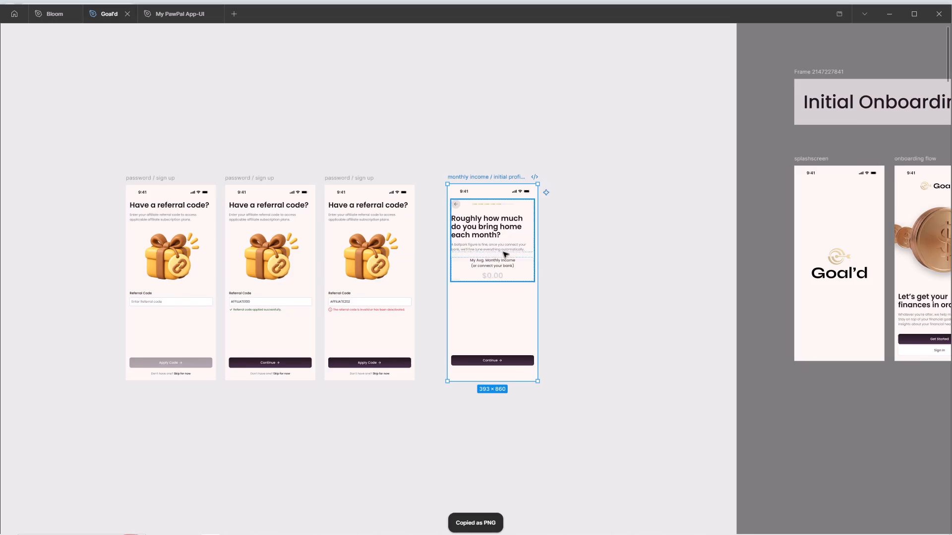
{"action": "scroll", "coordinate": [439, 257], "scroll_direction": "down", "scroll_amount": 13, "text": "ctrl"}
{"action": "left_click", "coordinate": [482, 423]}
{"action": "key", "text": "space"}
{"action": "key", "text": "space"}
{"action": "key", "text": "space"}
{"action": "key", "text": "space"}
{"action": "key", "text": "space"}
{"action": "key", "text": "space"}
{"action": "key", "text": "space"}
{"action": "key", "text": "space"}
{"action": "key", "text": "space"}
{"action": "key", "text": "space"}
{"action": "key", "text": "space"}
{"action": "key", "text": "space"}
{"action": "key", "text": "space"}
{"action": "key", "text": "space"}
{"action": "key", "text": "space"}
{"action": "key", "text": "space"}
{"action": "key", "text": "space"}
{"action": "key", "text": "space"}
{"action": "key", "text": "space"}
{"action": "key", "text": "space"}
{"action": "left_click_drag", "start_coordinate": [492, 369], "coordinate": [172, 340]}
{"action": "left_click_drag", "start_coordinate": [531, 335], "coordinate": [253, 333]}
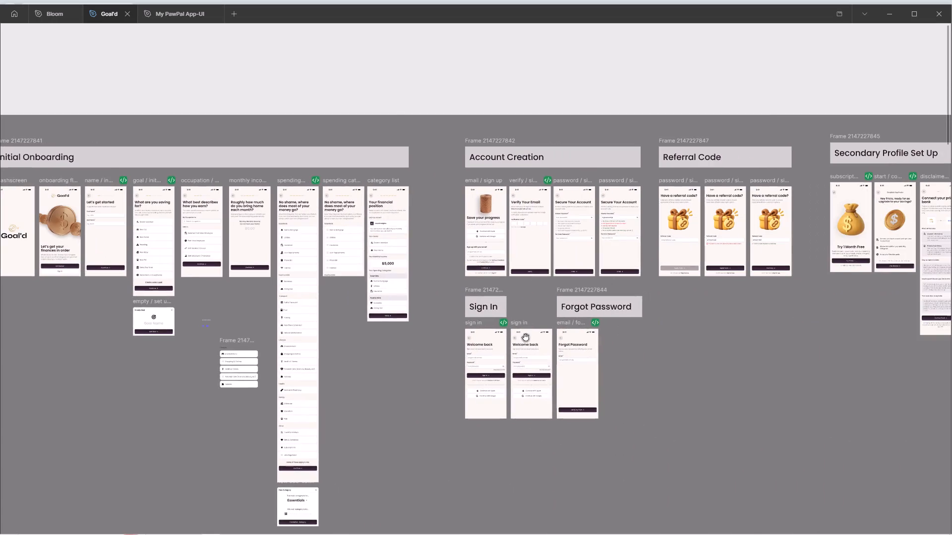
{"action": "key", "text": "space"}
{"action": "key", "text": "space"}
{"action": "key", "text": "space"}
{"action": "key", "text": "space"}
{"action": "key", "text": "space"}
{"action": "key", "text": "space"}
{"action": "key", "text": "space"}
{"action": "key", "text": "space"}
{"action": "key", "text": "space"}
{"action": "key", "text": "space"}
{"action": "key", "text": "space"}
{"action": "key", "text": "space"}
{"action": "key", "text": "space"}
{"action": "key", "text": "space"}
{"action": "key", "text": "space"}
{"action": "key", "text": "space"}
{"action": "key", "text": "space"}
{"action": "key", "text": "space"}
{"action": "key", "text": "space"}
{"action": "key", "text": "space"}
{"action": "left_click_drag", "start_coordinate": [697, 331], "coordinate": [322, 298]}
{"action": "left_click_drag", "start_coordinate": [524, 299], "coordinate": [454, 275]}
{"action": "scroll", "coordinate": [466, 272], "scroll_direction": "down", "scroll_amount": 7, "text": "ctrl"}
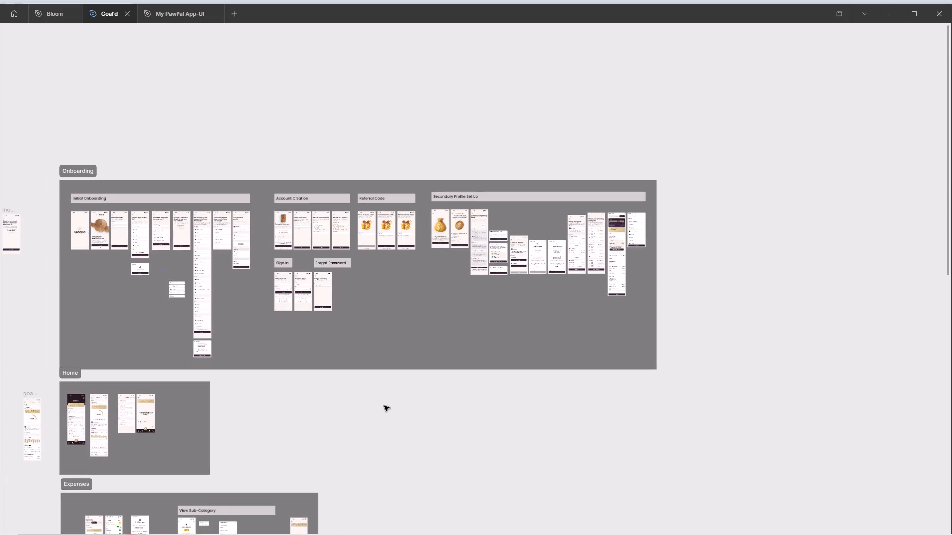
{"action": "key", "text": "space"}
{"action": "key", "text": "space"}
{"action": "key", "text": "space"}
{"action": "key", "text": "space"}
{"action": "key", "text": "space"}
{"action": "key", "text": "space"}
{"action": "key", "text": "space"}
{"action": "key", "text": "space"}
{"action": "key", "text": "space"}
{"action": "key", "text": "space"}
{"action": "key", "text": "space"}
{"action": "key", "text": "space"}
{"action": "left_click_drag", "start_coordinate": [289, 424], "coordinate": [548, 315]}
{"action": "scroll", "coordinate": [297, 311], "scroll_direction": "up", "scroll_amount": 10, "text": "ctrl"}
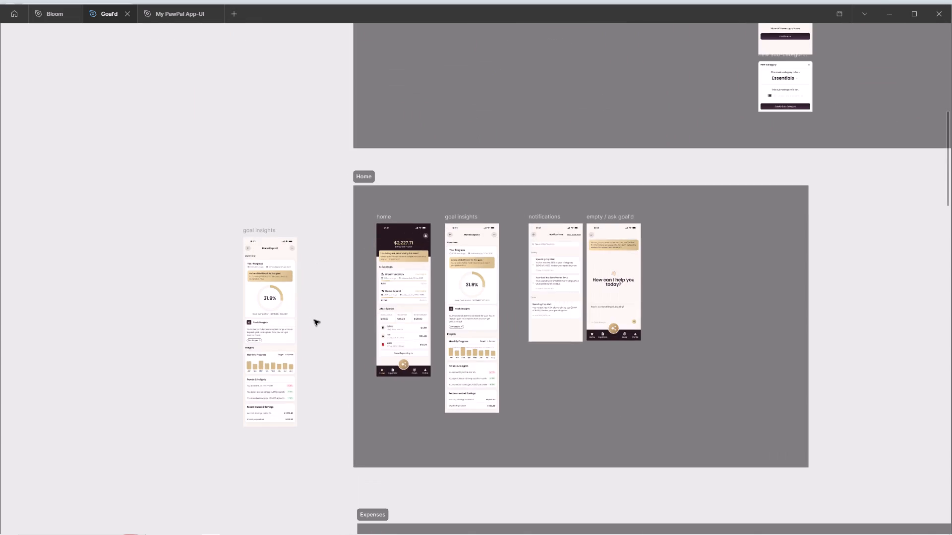
{"action": "key", "text": "space"}
{"action": "key", "text": "space"}
{"action": "key", "text": "space"}
{"action": "key", "text": "space"}
{"action": "key", "text": "space"}
{"action": "key", "text": "space"}
{"action": "left_click_drag", "start_coordinate": [310, 363], "coordinate": [334, 255]}
{"action": "scroll", "coordinate": [338, 257], "scroll_direction": "down", "scroll_amount": 18, "text": "ctrl"}
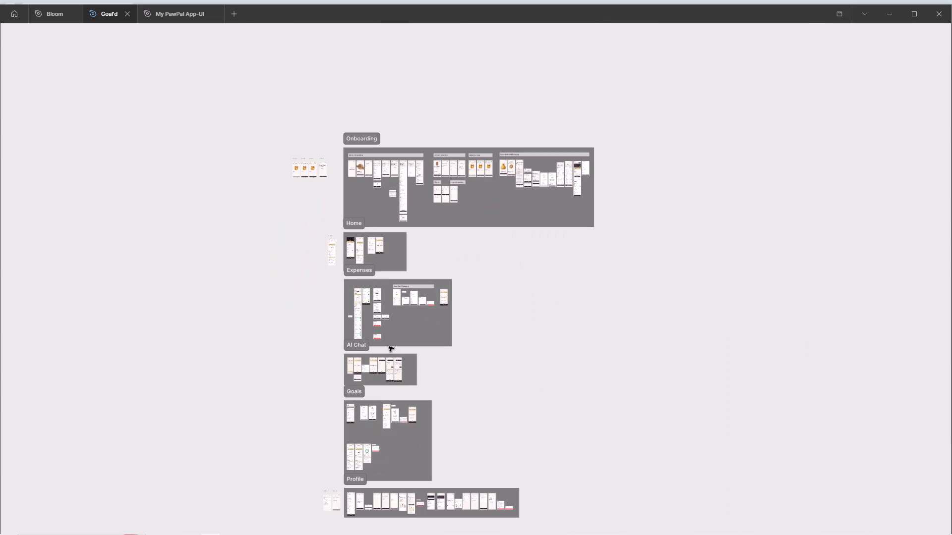
Duplicate the "Delete Account - Regular Account" overlay from the Profile section and place the copy beside the two separate edit profile screens.
{"action": "scroll", "coordinate": [409, 504], "scroll_direction": "down", "scroll_amount": 3}
{"action": "scroll", "coordinate": [481, 506], "scroll_direction": "up", "scroll_amount": 7, "text": "ctrl"}
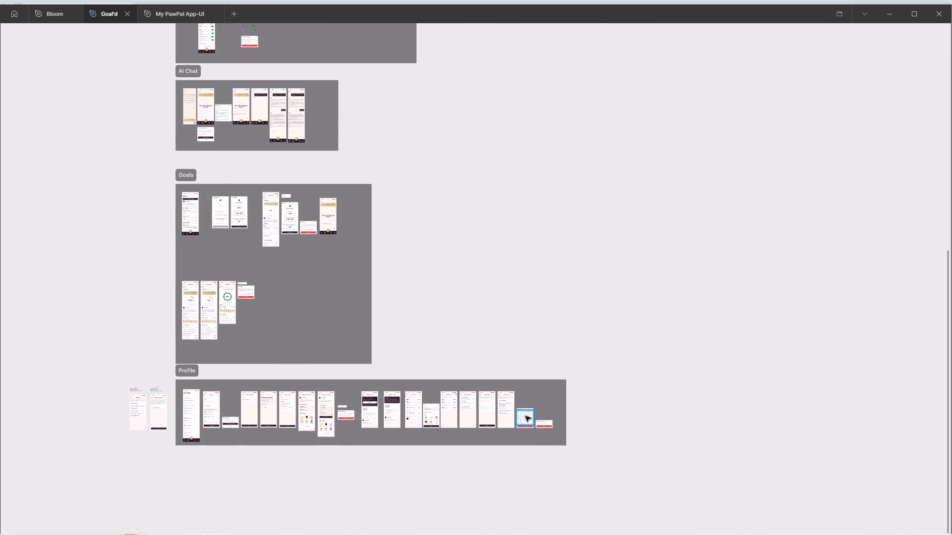
{"action": "left_click", "coordinate": [526, 416]}
{"action": "left_click", "coordinate": [533, 452]}
{"action": "scroll", "coordinate": [533, 452], "scroll_direction": "up", "scroll_amount": 6, "text": "ctrl"}
{"action": "left_click", "coordinate": [505, 347]}
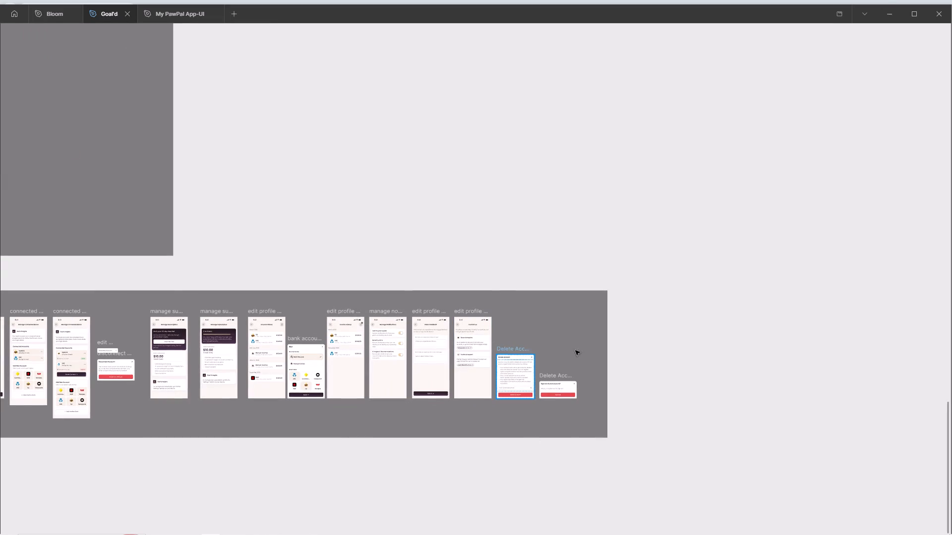
{"action": "scroll", "coordinate": [580, 355], "scroll_direction": "down", "scroll_amount": 9, "text": "ctrl"}
{"action": "left_click_drag", "start_coordinate": [548, 374], "coordinate": [71, 360], "text": "alt"}
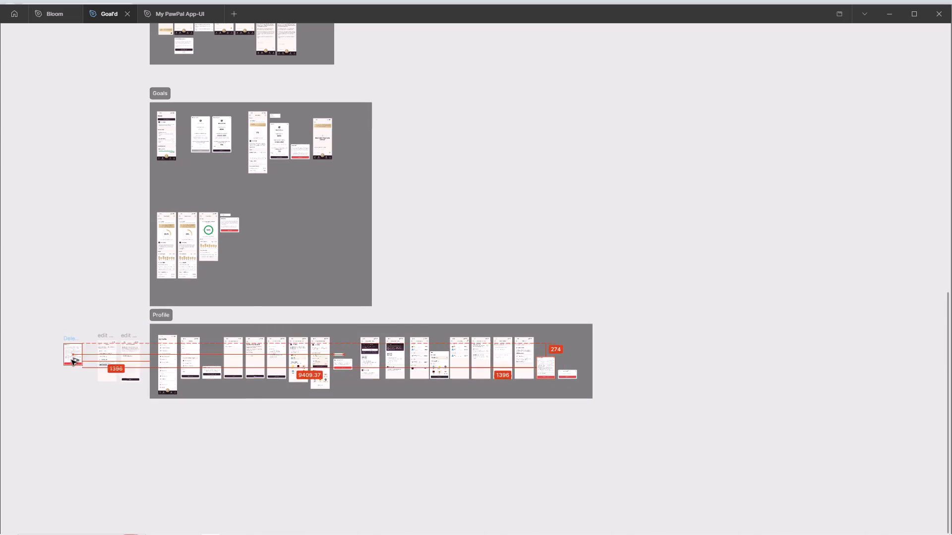
{"action": "left_click_drag", "start_coordinate": [71, 360], "coordinate": [84, 357], "text": "alt"}
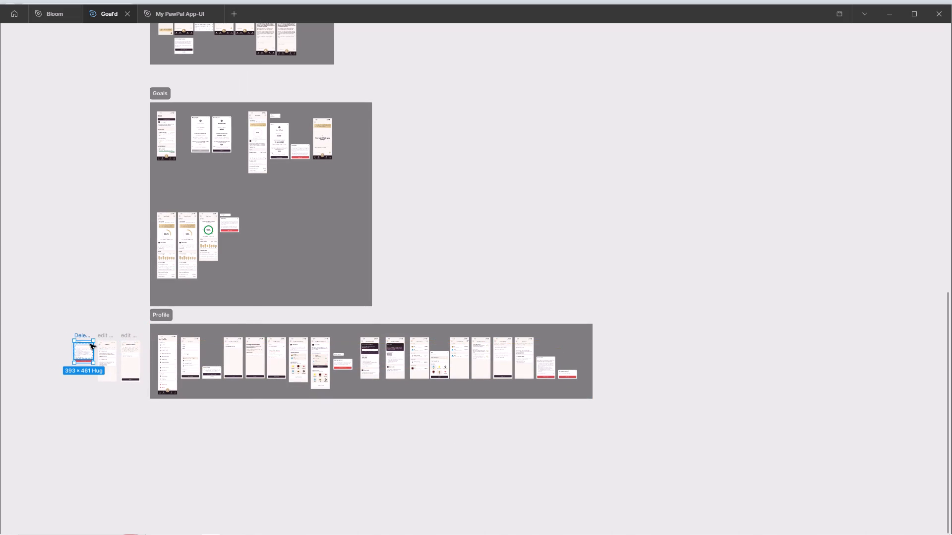
{"action": "left_click", "coordinate": [468, 462]}
Copy the separate profile screen with the delete-account overlay from the Archive page as PNG, paste it into the Basecamp comment, and add blank lines.
{"action": "key", "text": "ctrl+backslash"}
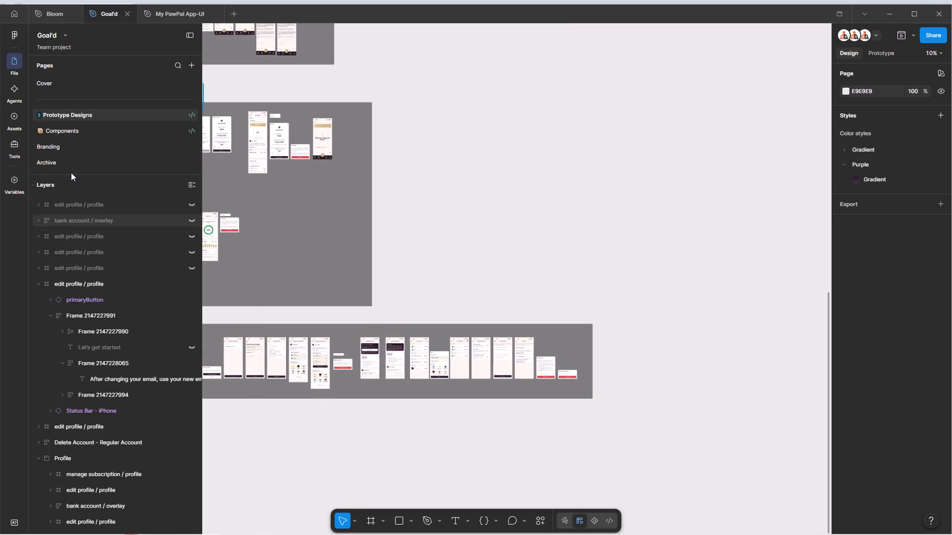
{"action": "left_click", "coordinate": [76, 161]}
{"action": "key", "text": "ctrl+backslash"}
{"action": "key", "text": "shift+exclam"}
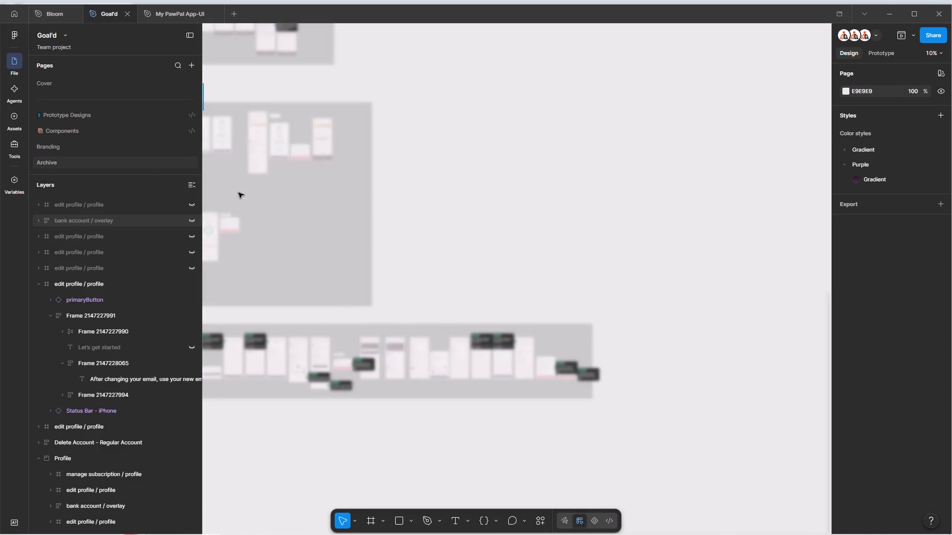
{"action": "left_click", "coordinate": [909, 178]}
{"action": "scroll", "coordinate": [815, 127], "scroll_direction": "up", "scroll_amount": 6, "text": "ctrl"}
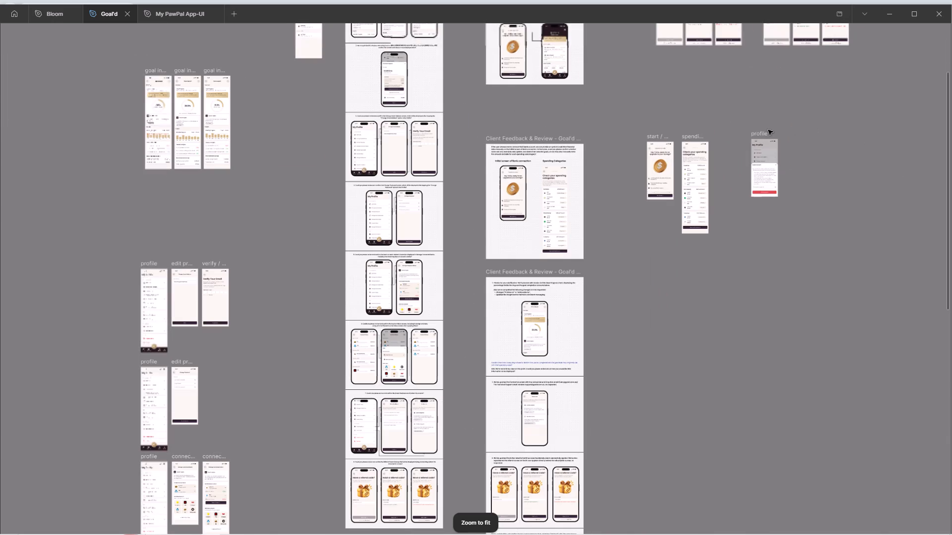
{"action": "left_click", "coordinate": [768, 130]}
{"action": "key", "text": "ctrl+shift+c"}
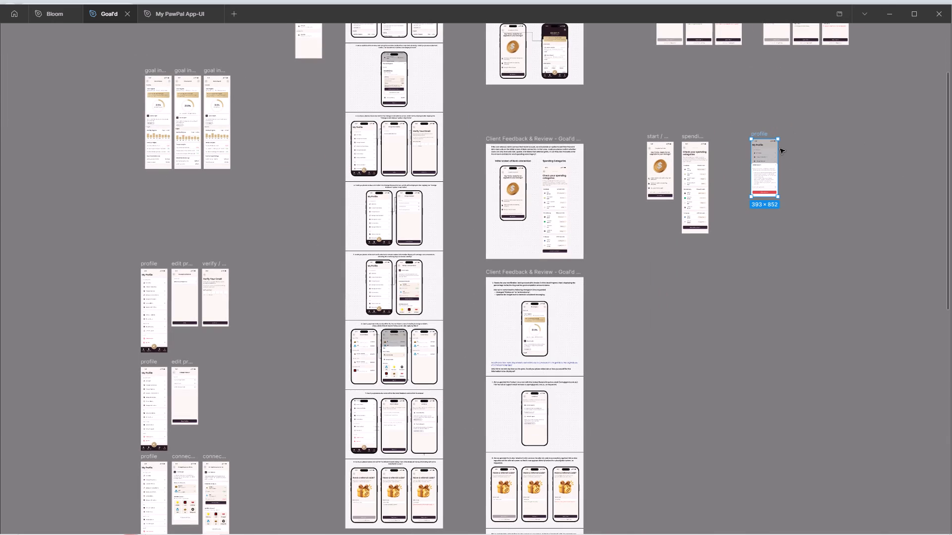
{"action": "key", "text": "alt+Tab"}
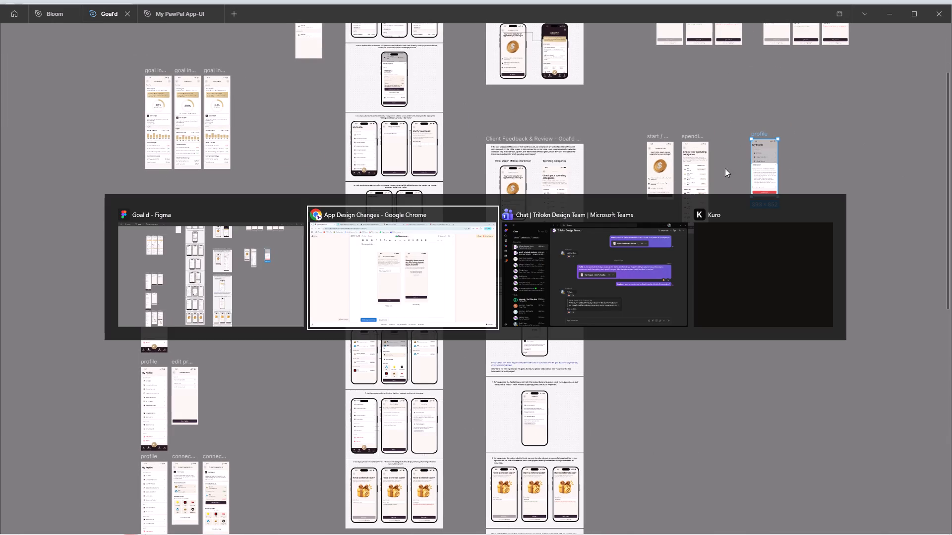
{"action": "left_click", "coordinate": [272, 283], "text": "alt"}
{"action": "key", "text": "alt+Tab"}
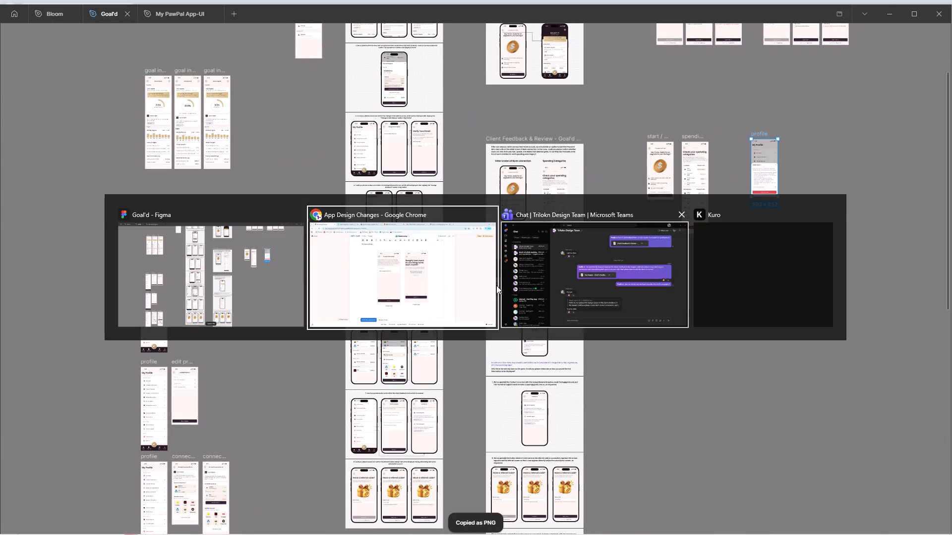
{"action": "key", "text": "ctrl+v"}
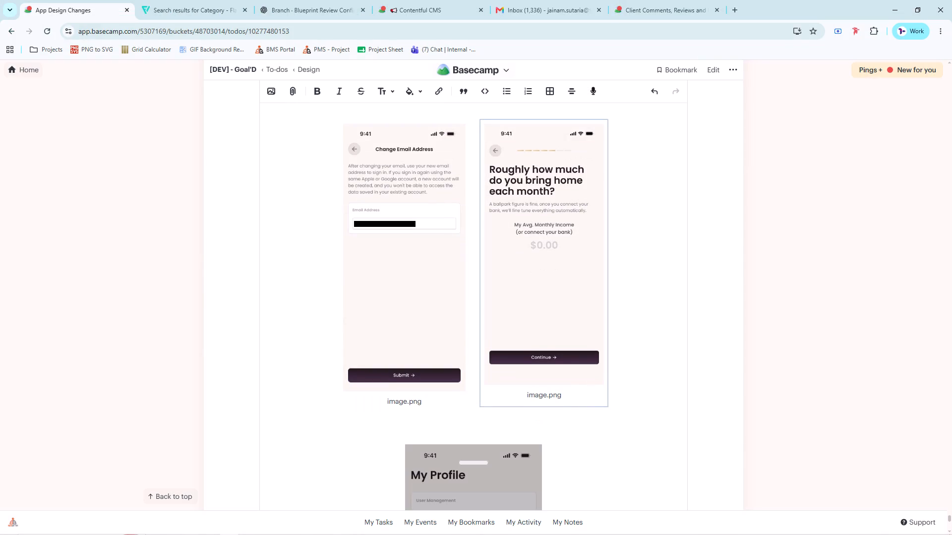
{"action": "scroll", "coordinate": [498, 286], "scroll_direction": "down", "scroll_amount": 7}
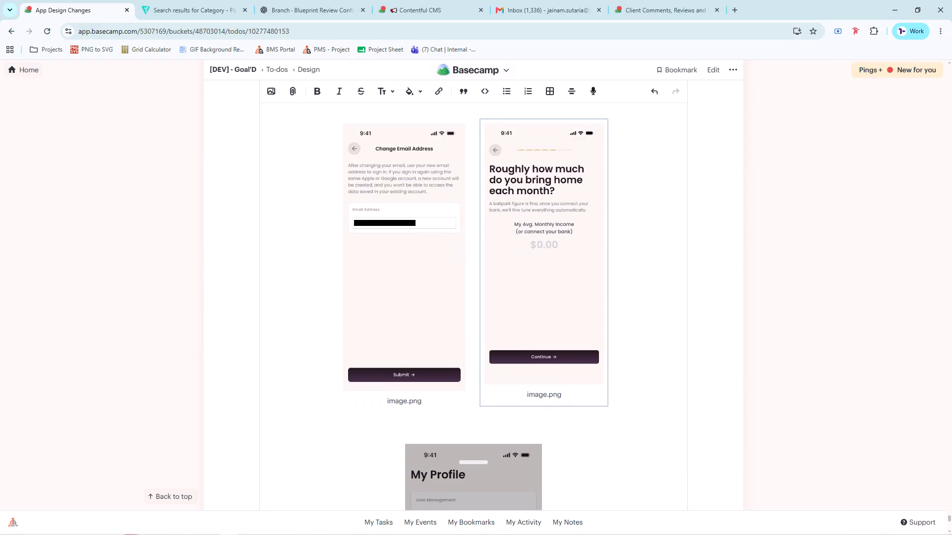
{"action": "key", "text": "Return"}
{"action": "key", "text": "Return"}
Return to the Goal'd Figma file and look over the Archive page for another screen to add to the comment.
{"action": "key", "text": "alt+Tab"}
{"action": "left_click", "coordinate": [760, 347]}
{"action": "scroll", "coordinate": [577, 287], "scroll_direction": "down", "scroll_amount": 5, "text": "ctrl"}
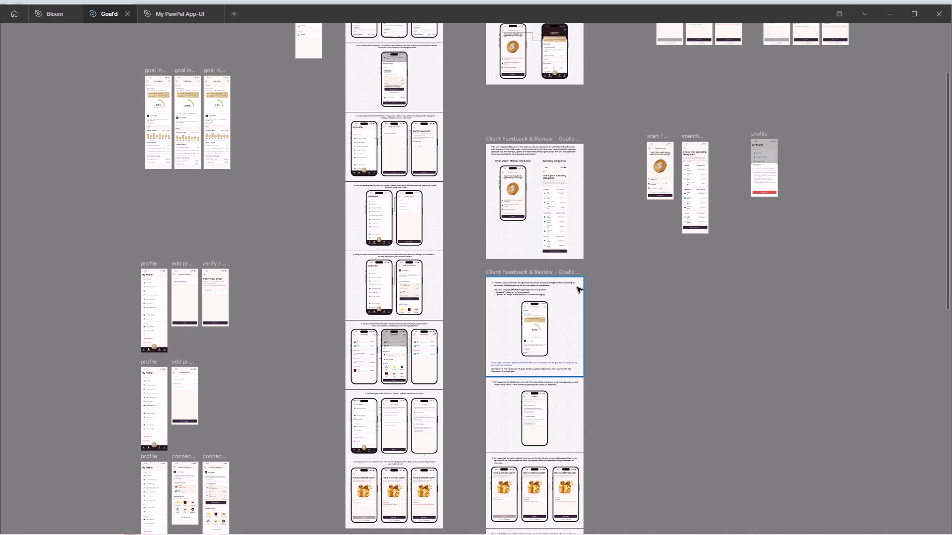